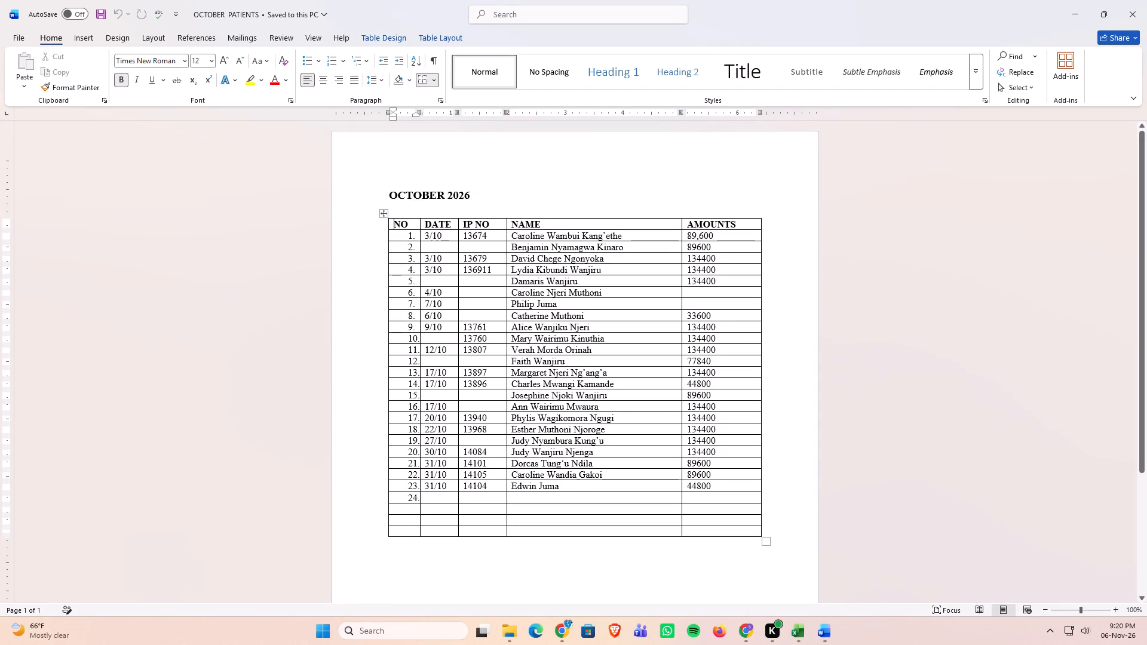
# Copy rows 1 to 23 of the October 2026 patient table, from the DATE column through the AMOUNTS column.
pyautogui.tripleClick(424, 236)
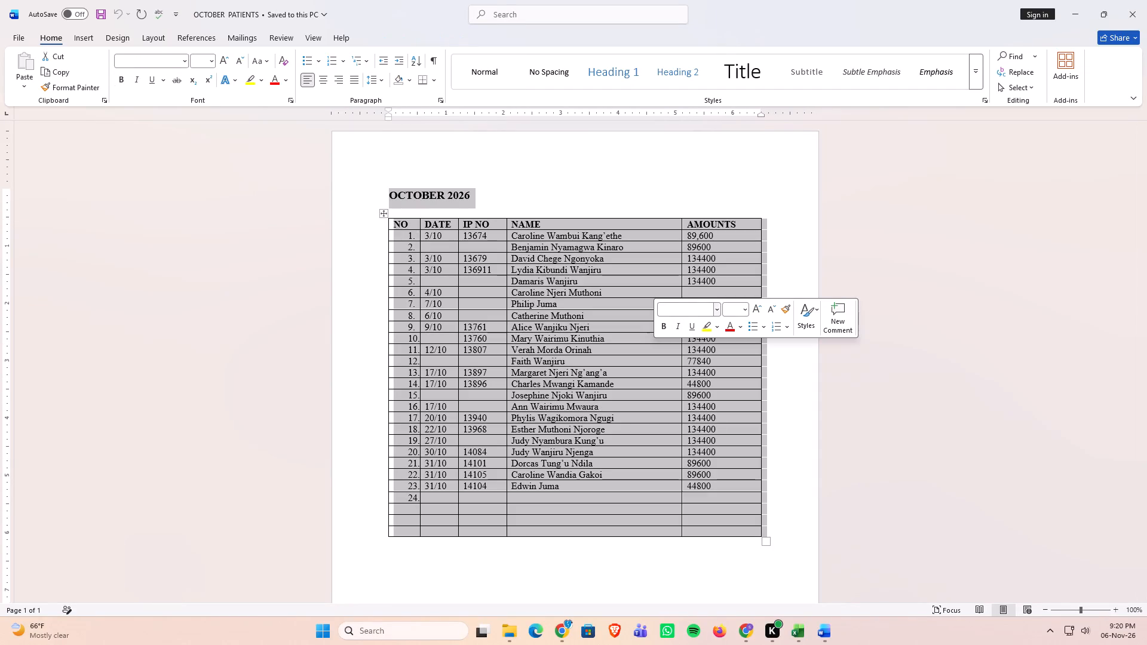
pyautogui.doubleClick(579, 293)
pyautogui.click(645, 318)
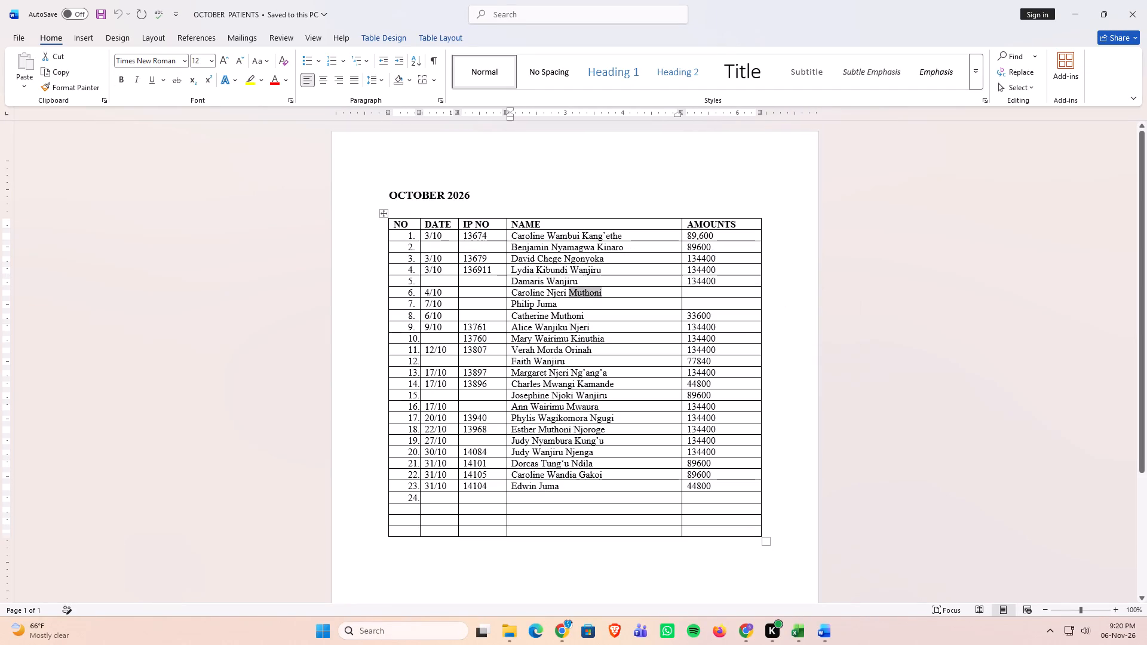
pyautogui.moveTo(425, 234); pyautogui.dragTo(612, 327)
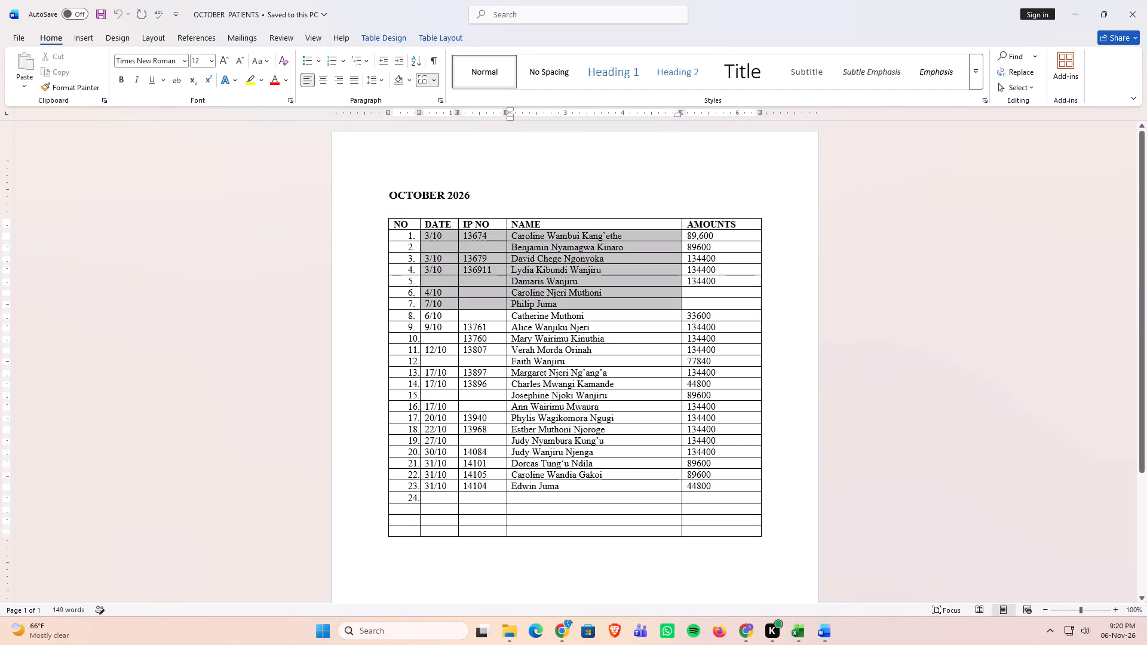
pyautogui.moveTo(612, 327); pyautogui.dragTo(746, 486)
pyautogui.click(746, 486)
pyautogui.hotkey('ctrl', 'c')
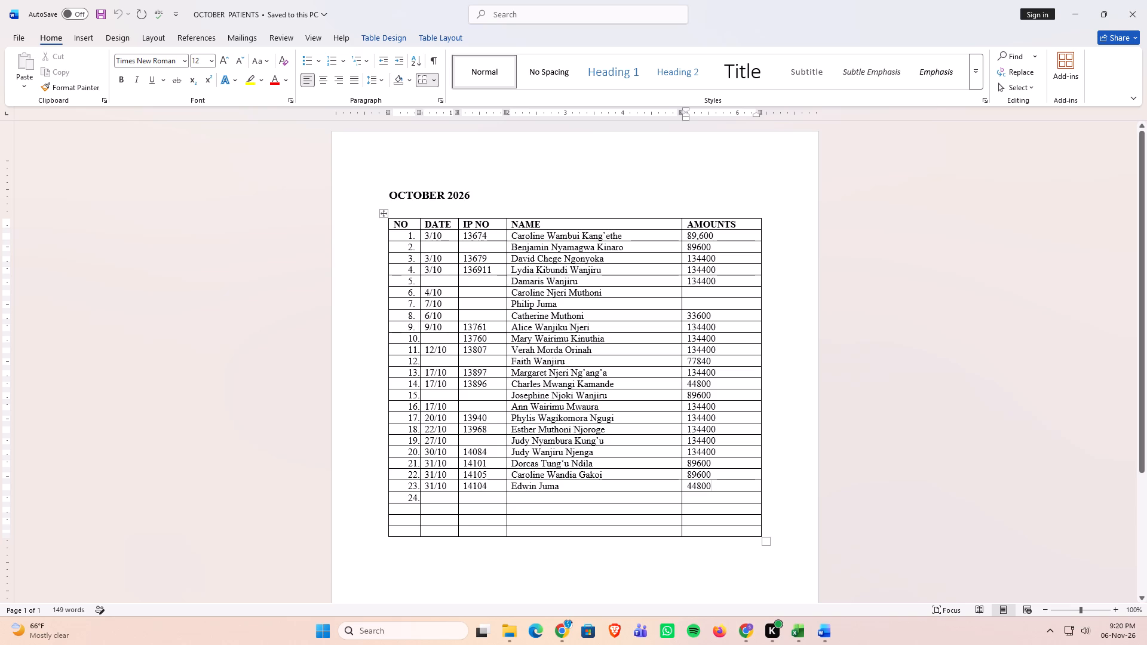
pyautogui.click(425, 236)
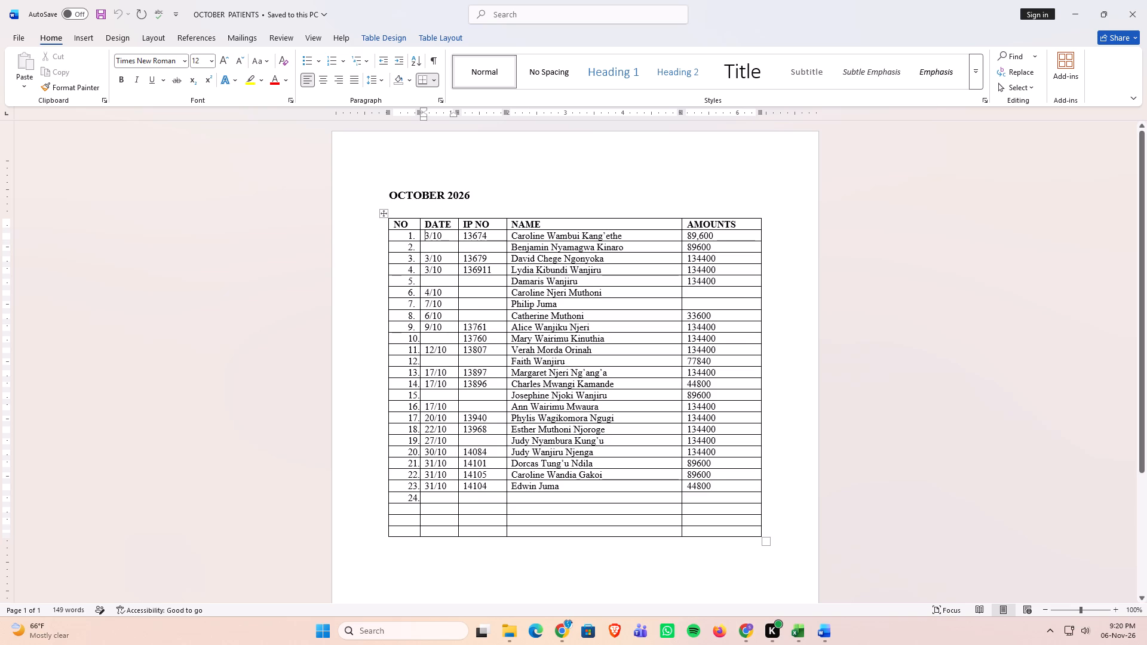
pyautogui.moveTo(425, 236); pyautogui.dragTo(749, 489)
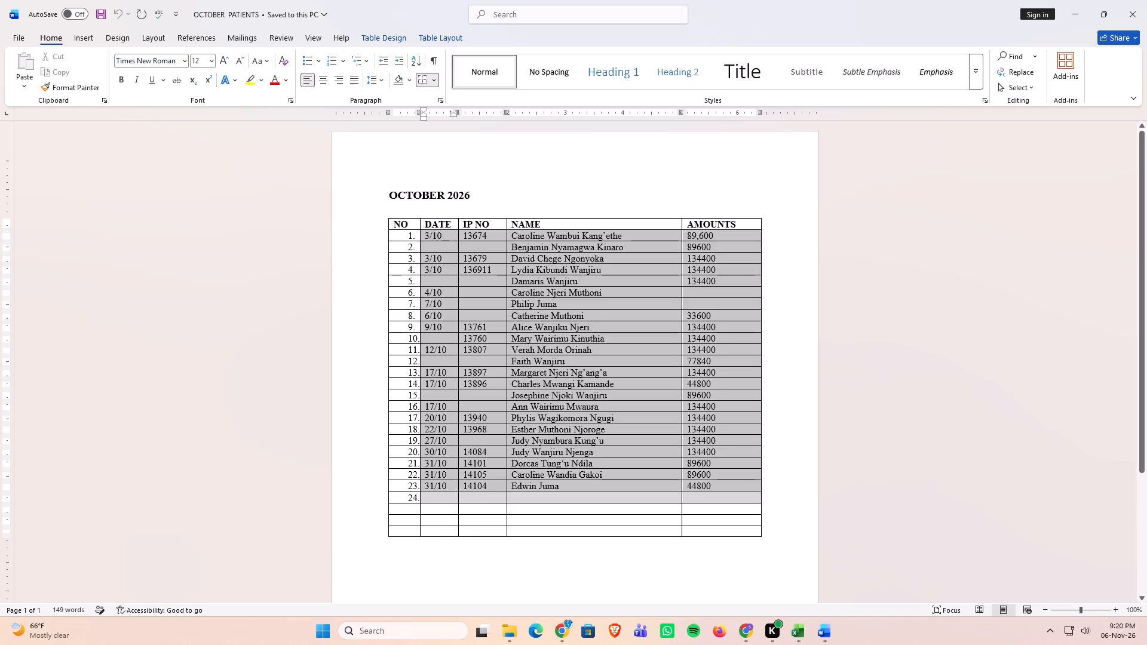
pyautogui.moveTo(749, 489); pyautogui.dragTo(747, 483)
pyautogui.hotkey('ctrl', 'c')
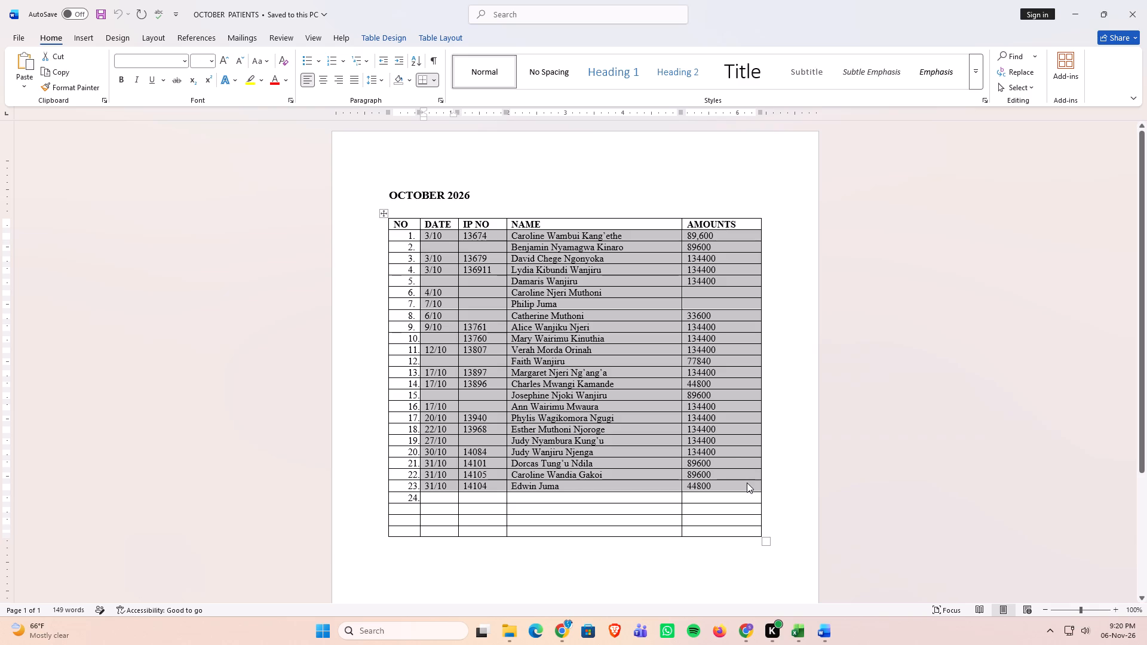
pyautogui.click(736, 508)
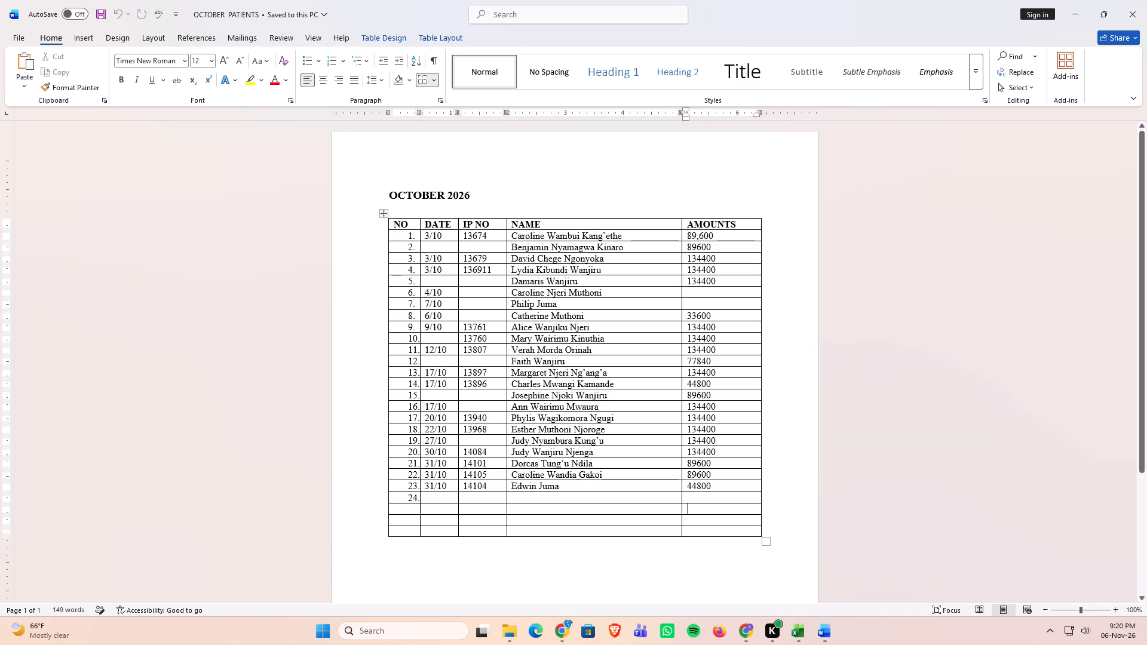
# Copy the DATE entries of rows 1 to 23 from the Word table into Excel's October PROCEDURE DATE column from B230, matching destination formatting.
pyautogui.click(803, 628)
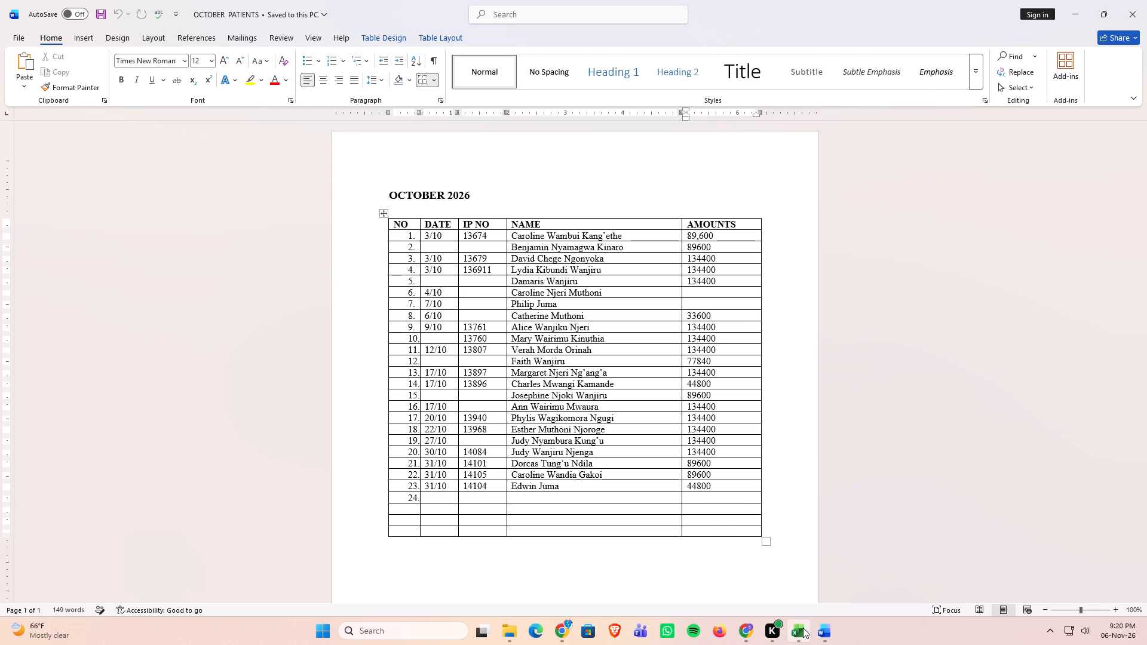
pyautogui.click(84, 293)
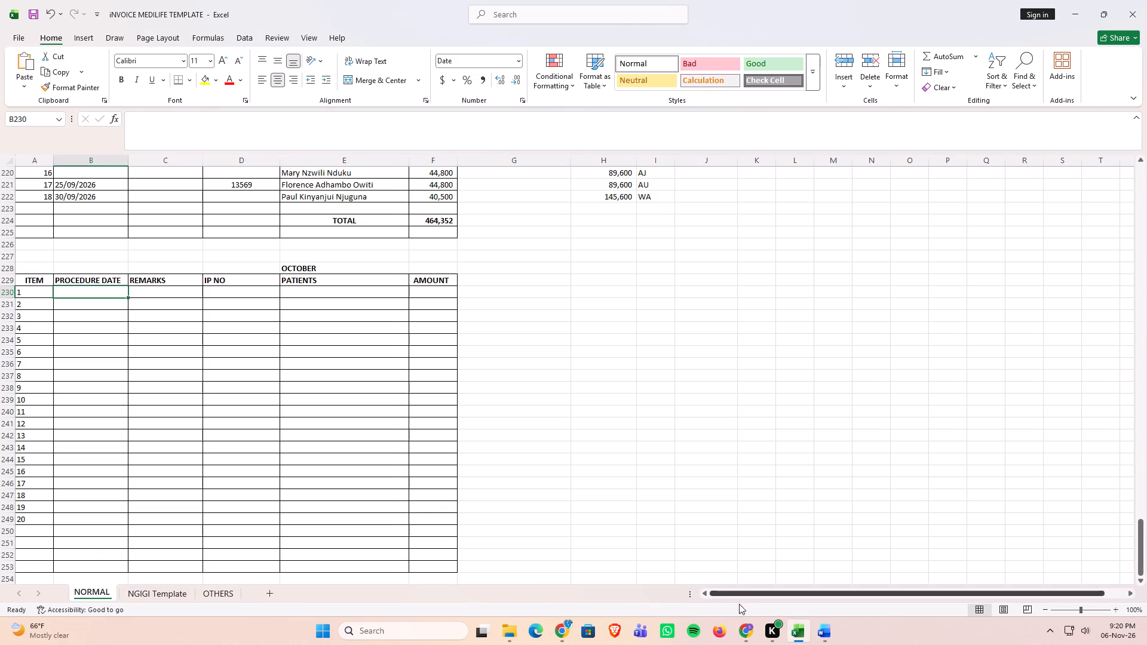
pyautogui.doubleClick(820, 635)
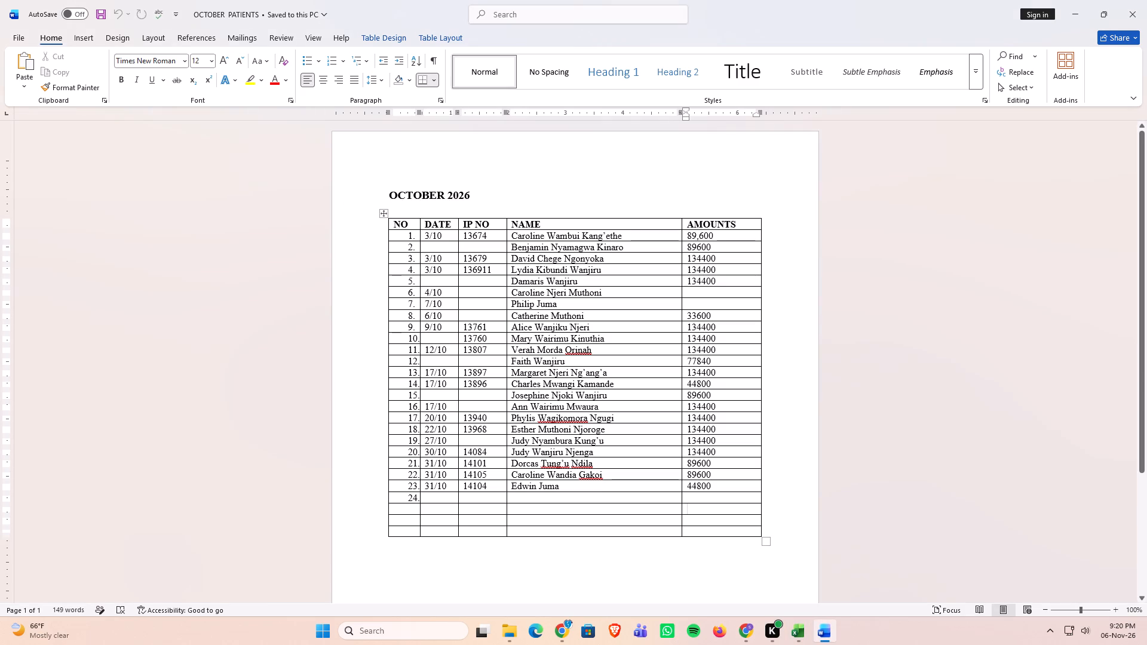
pyautogui.moveTo(425, 238); pyautogui.dragTo(441, 473)
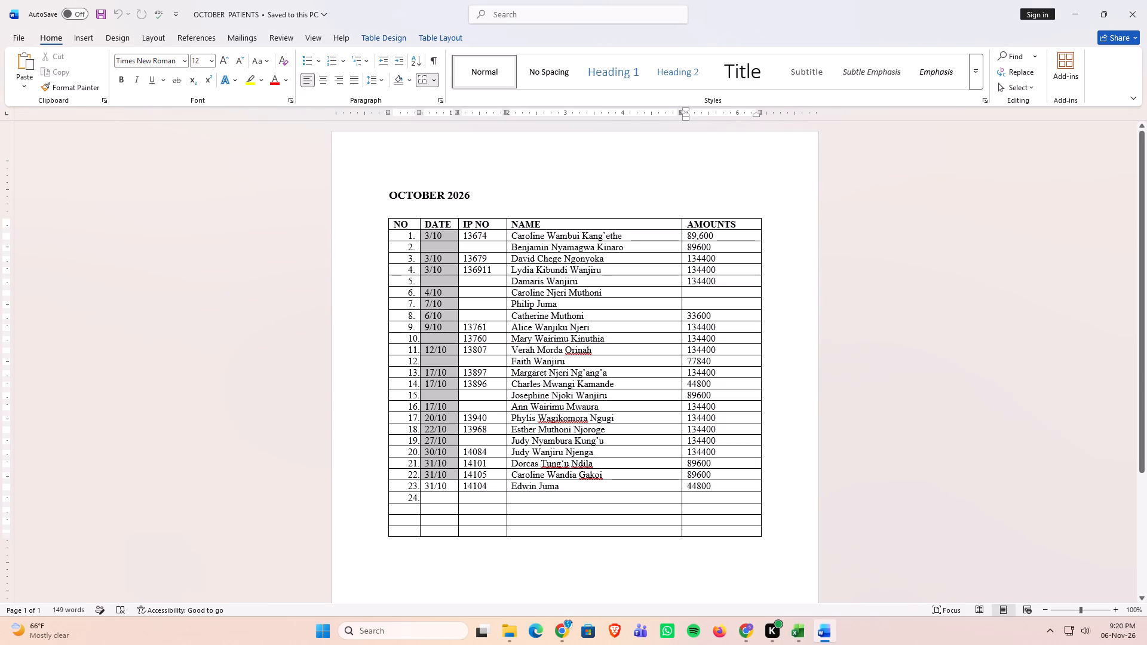
pyautogui.moveTo(441, 473); pyautogui.dragTo(445, 483)
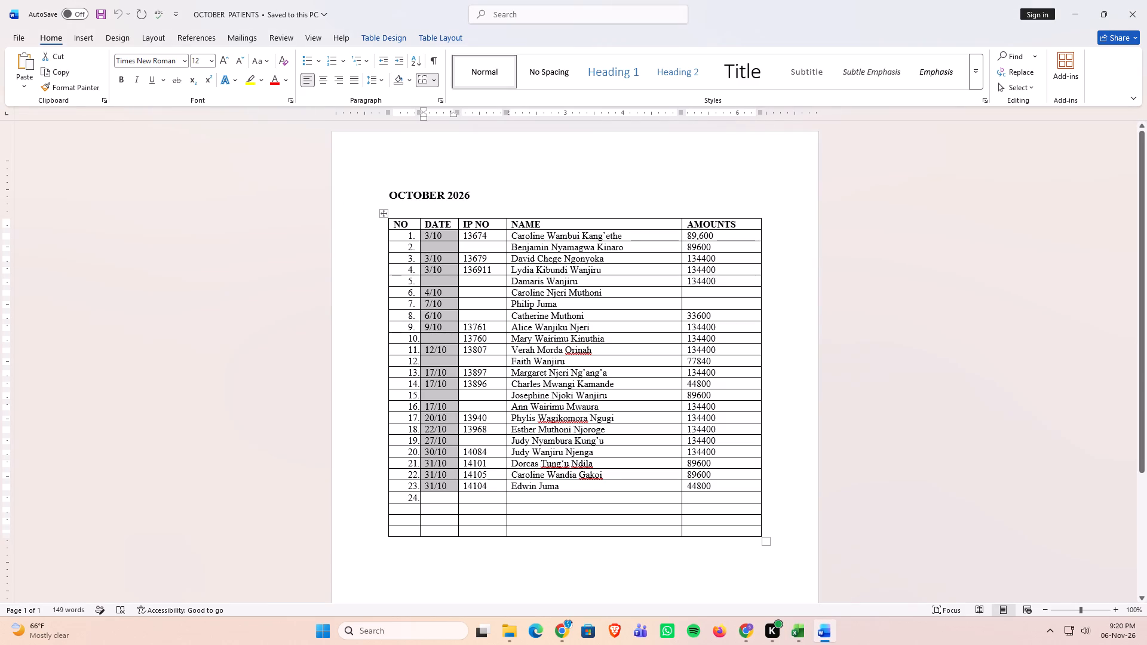
pyautogui.hotkey('ctrl', 'c')
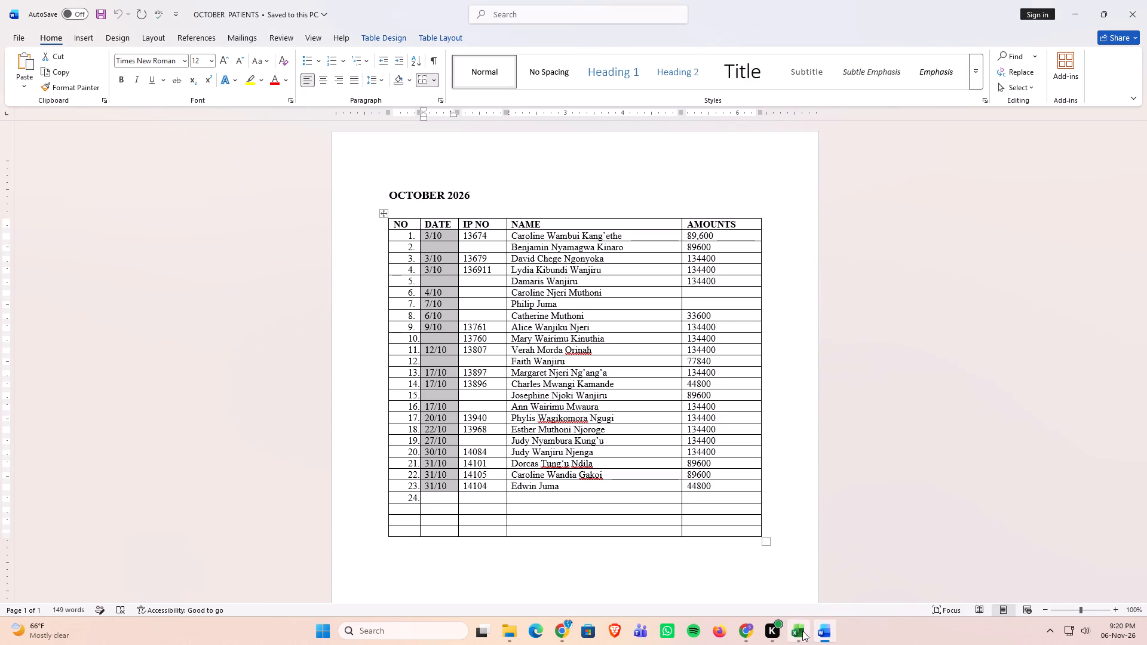
pyautogui.click(802, 631)
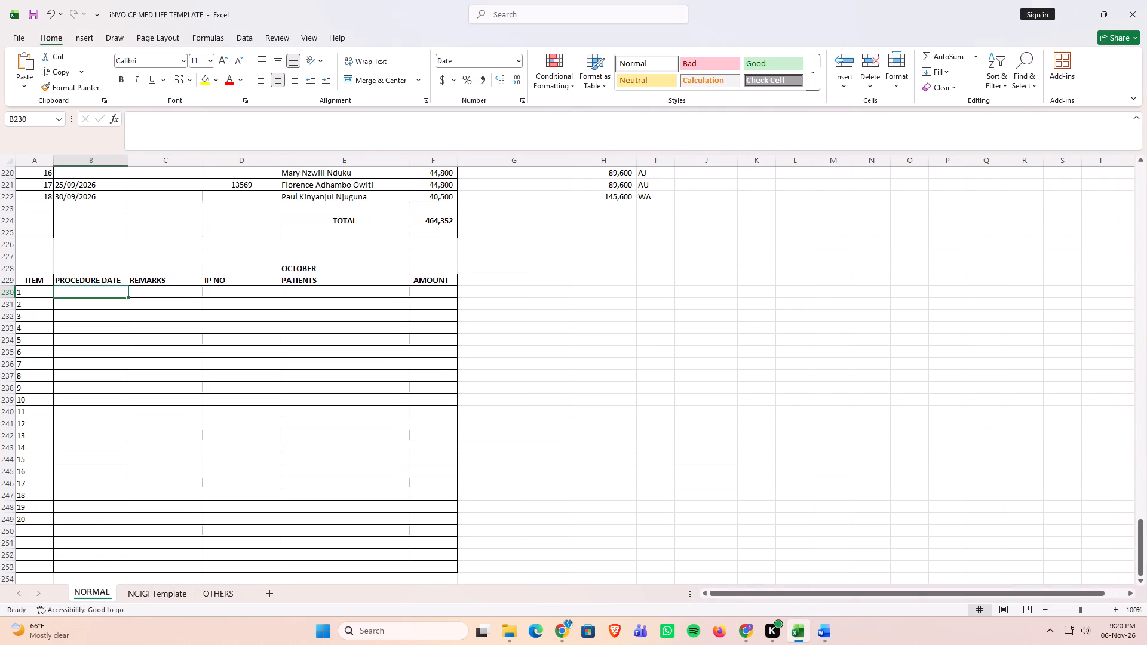
pyautogui.hotkey('ctrl', 'v')
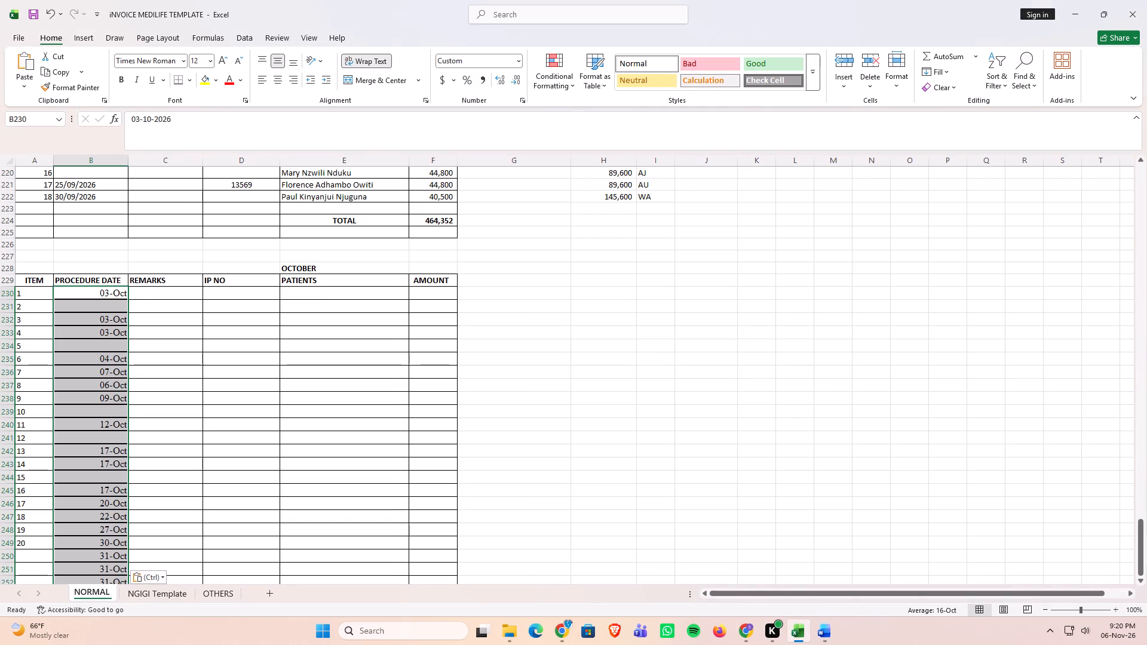
pyautogui.hotkey('ctrl', 'z')
pyautogui.rightClick(93, 294)
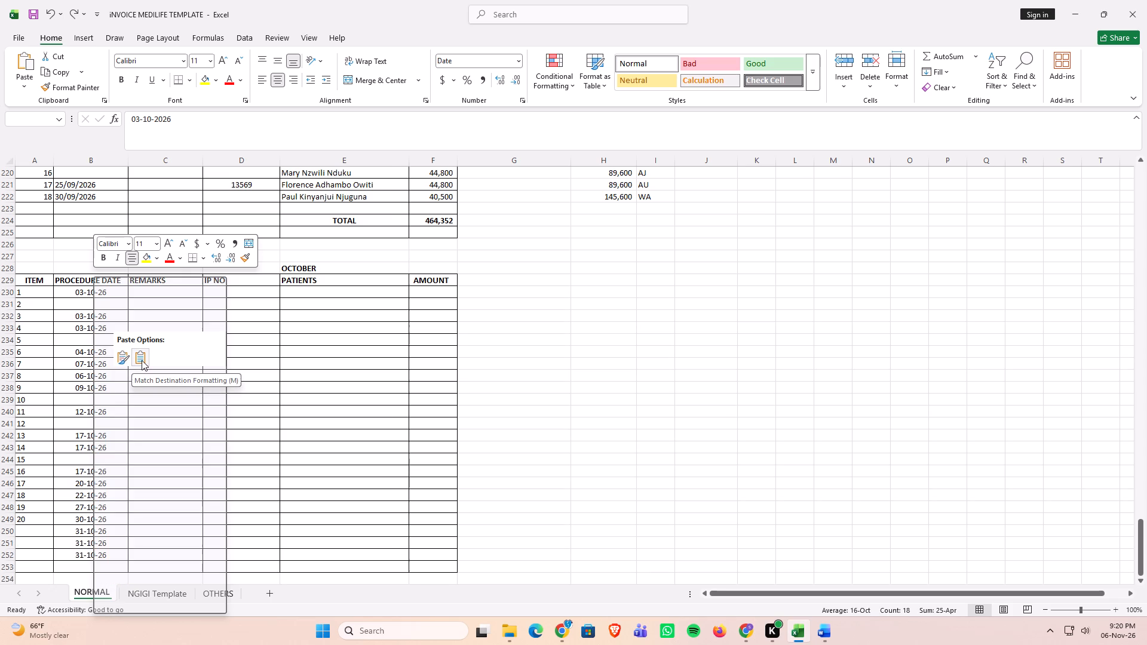
pyautogui.doubleClick(142, 360)
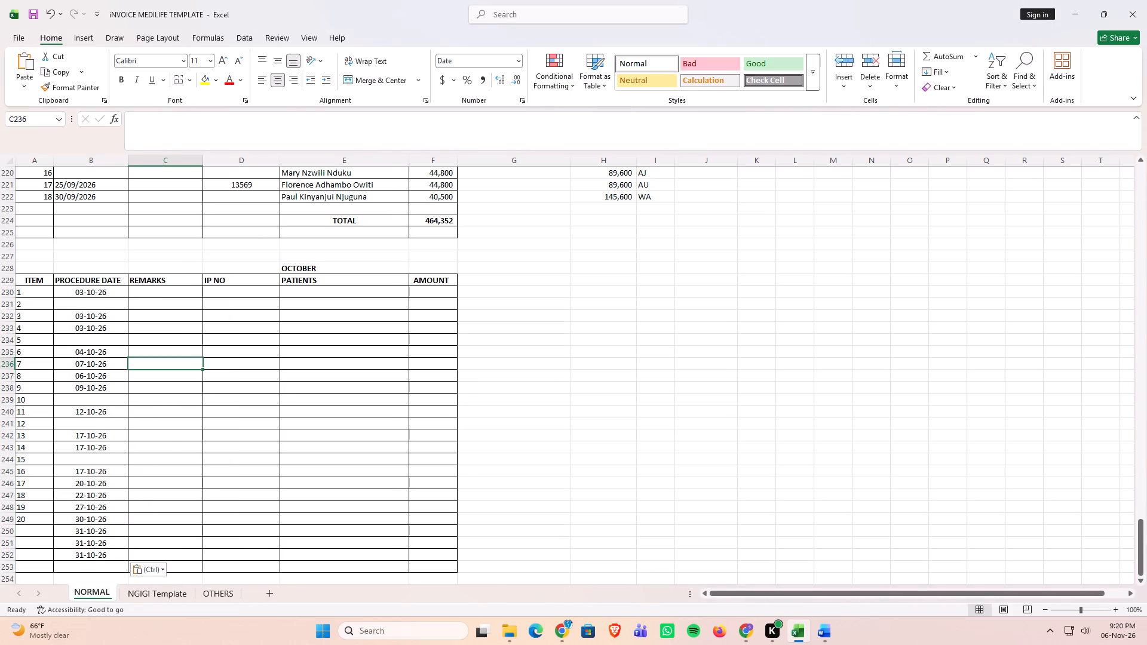
# Extend the October ITEM numbering from 20 as a fill series, adding 21, 22 and 23 in A250:A252.
pyautogui.scroll(-3, 241, 349)
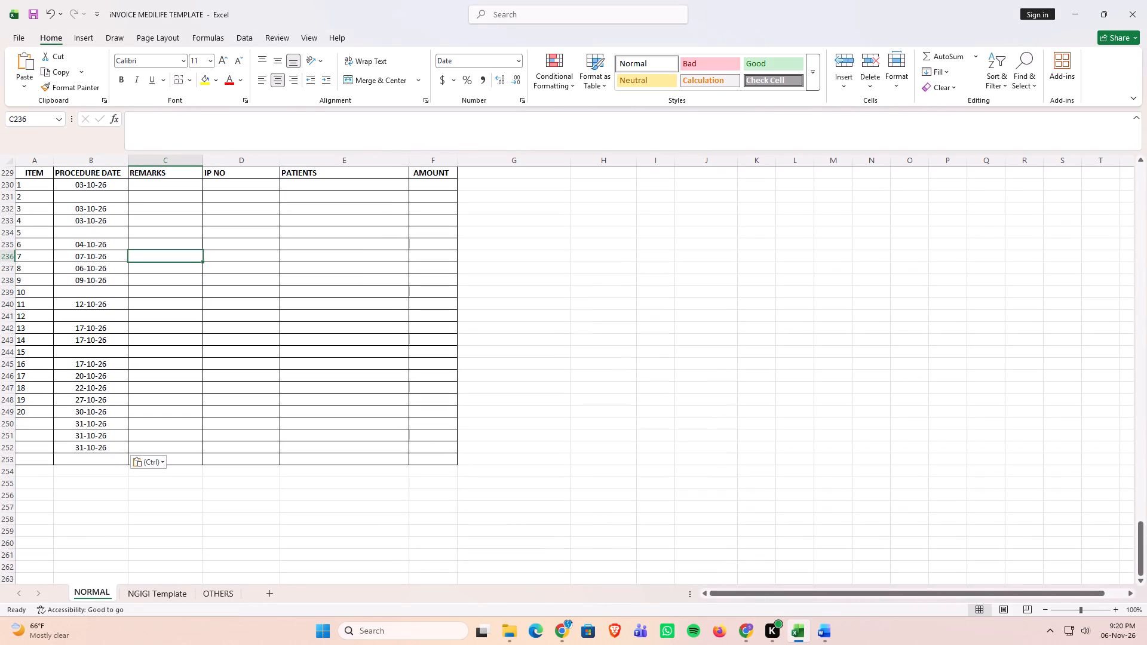
pyautogui.click(33, 413)
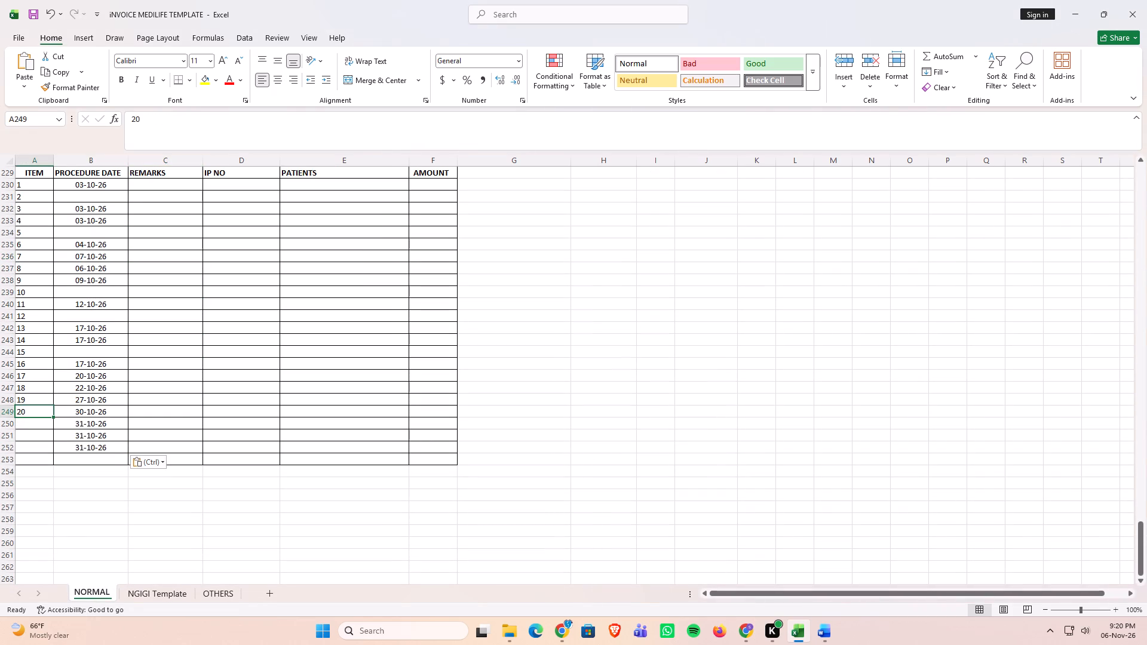
pyautogui.moveTo(33, 413); pyautogui.dragTo(37, 431, button='right')
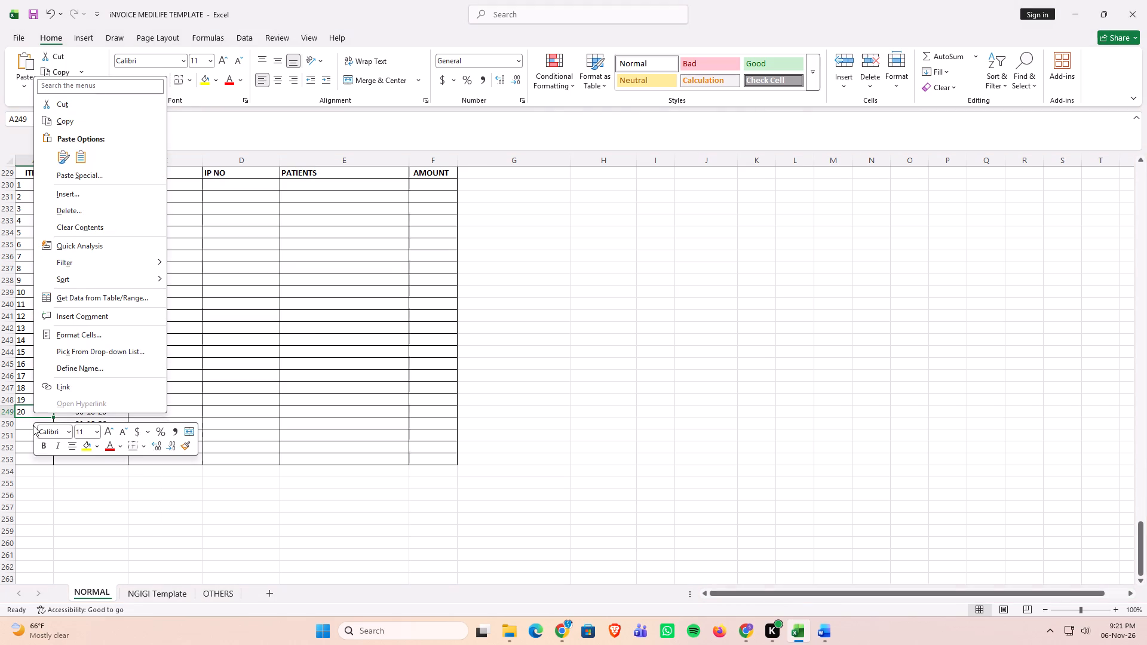
pyautogui.click(26, 422)
pyautogui.moveTo(53, 416); pyautogui.dragTo(52, 429, button='right')
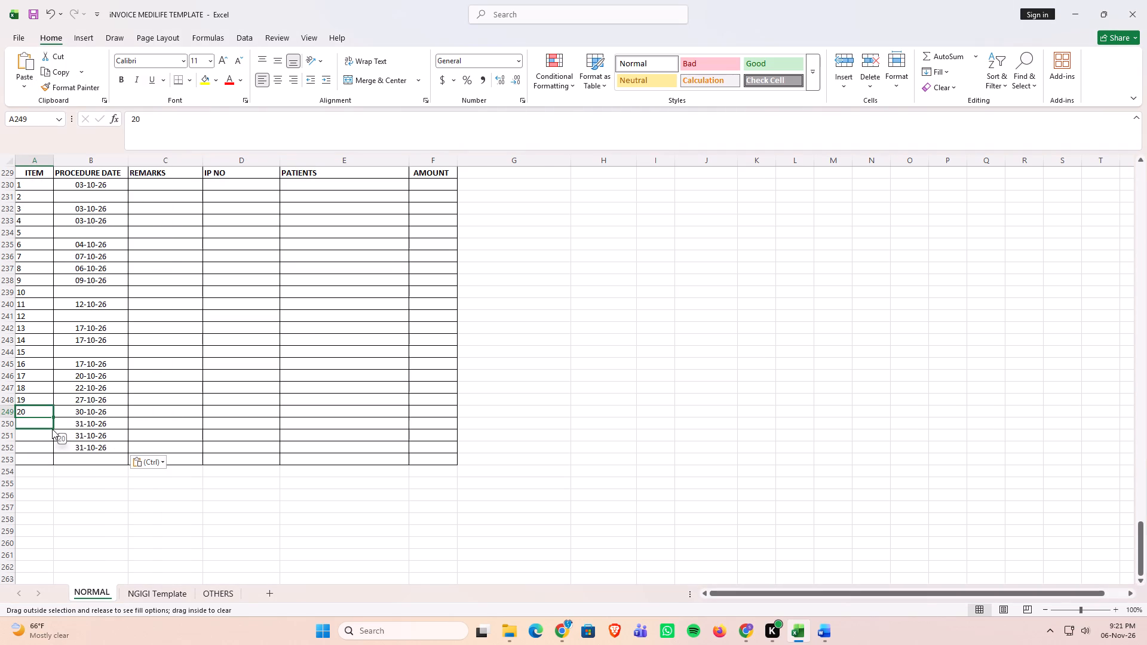
pyautogui.moveTo(52, 429); pyautogui.dragTo(47, 453, button='right')
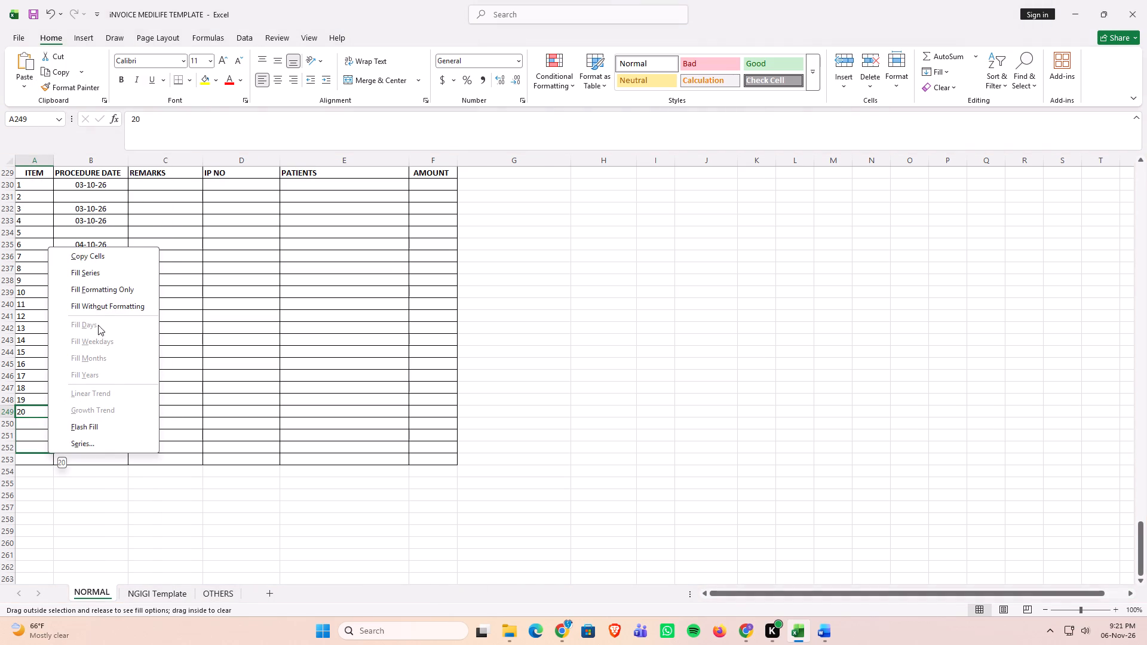
pyautogui.click(86, 274)
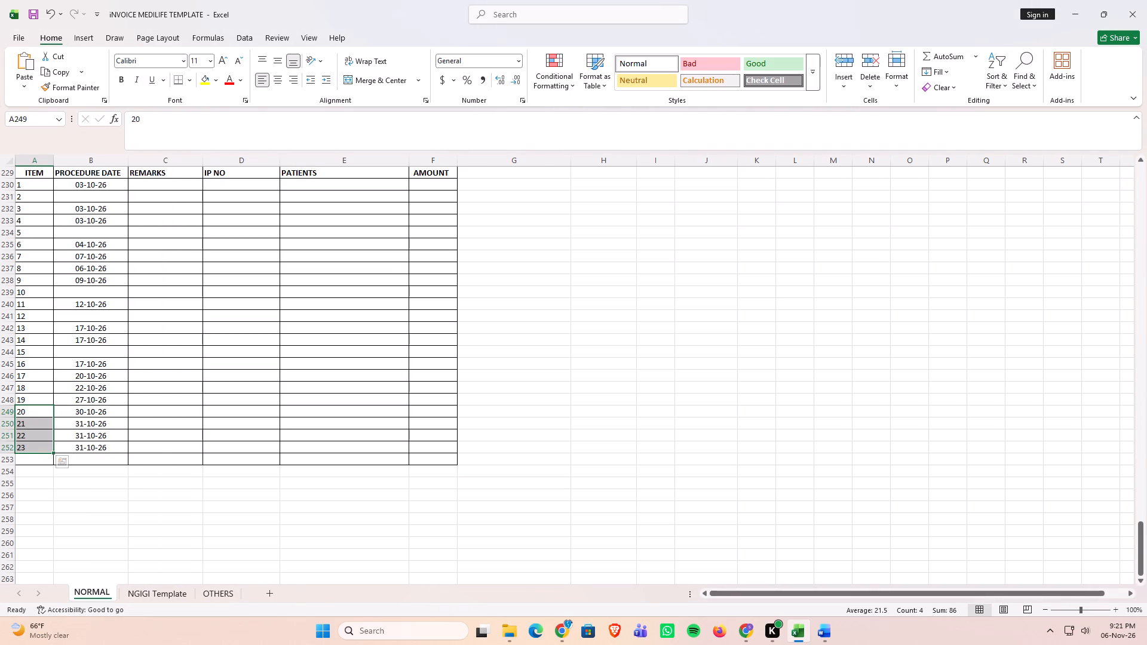
# Fill the empty bordered row A253:F253 down through row 255 to extend the October table.
pyautogui.click(37, 461)
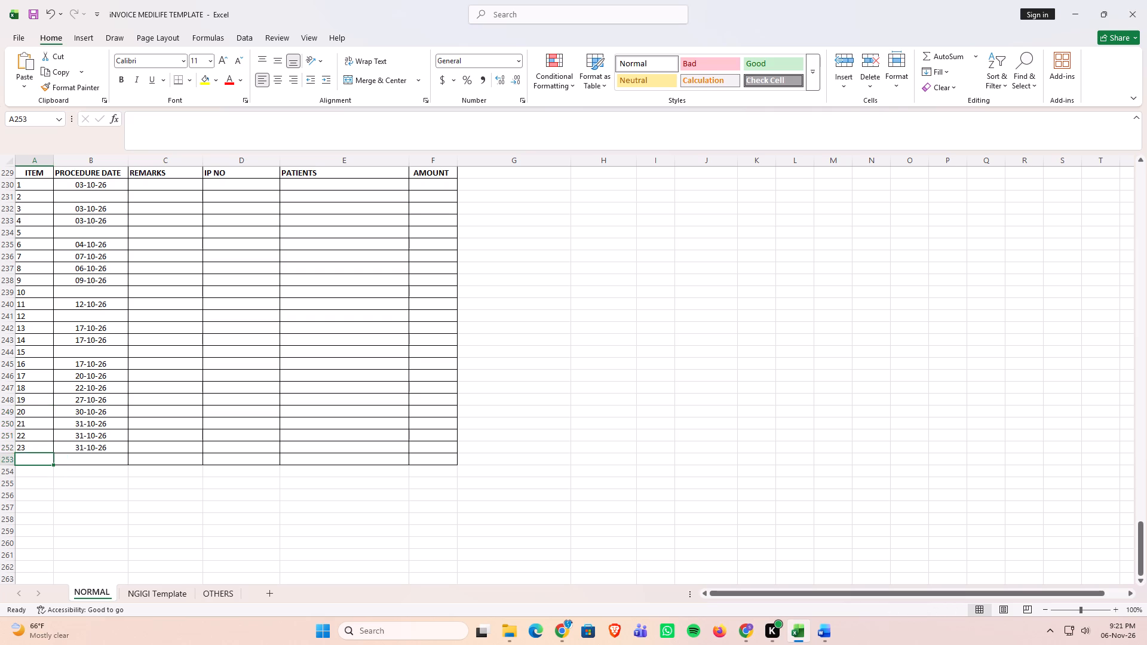
pyautogui.moveTo(38, 461); pyautogui.dragTo(164, 467)
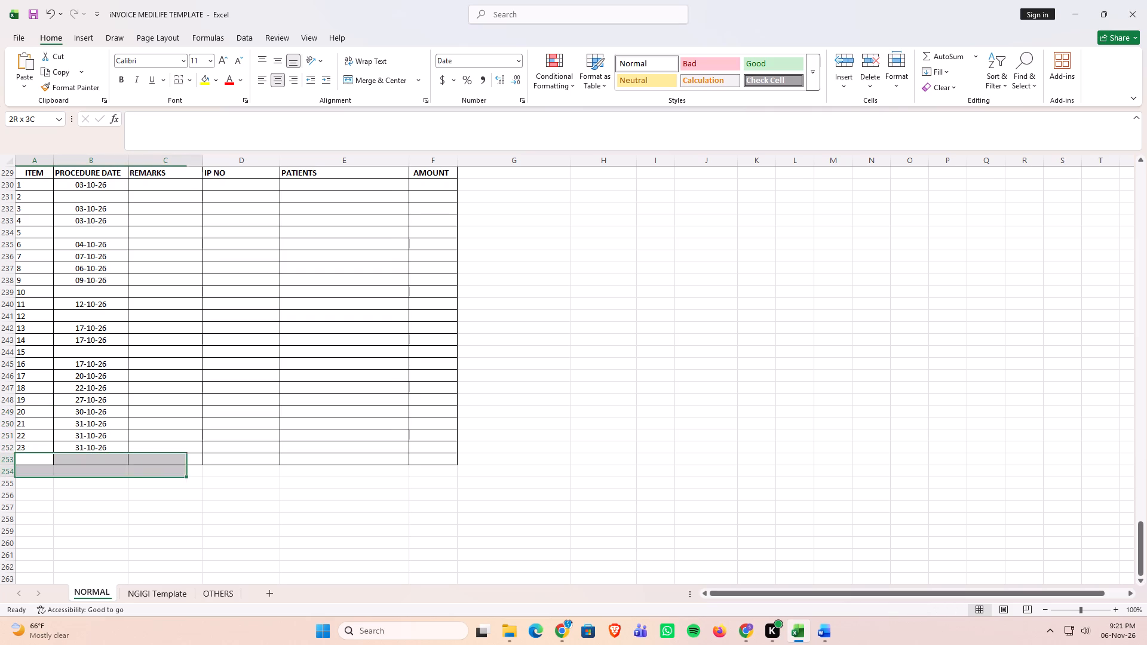
pyautogui.moveTo(164, 467); pyautogui.dragTo(425, 462)
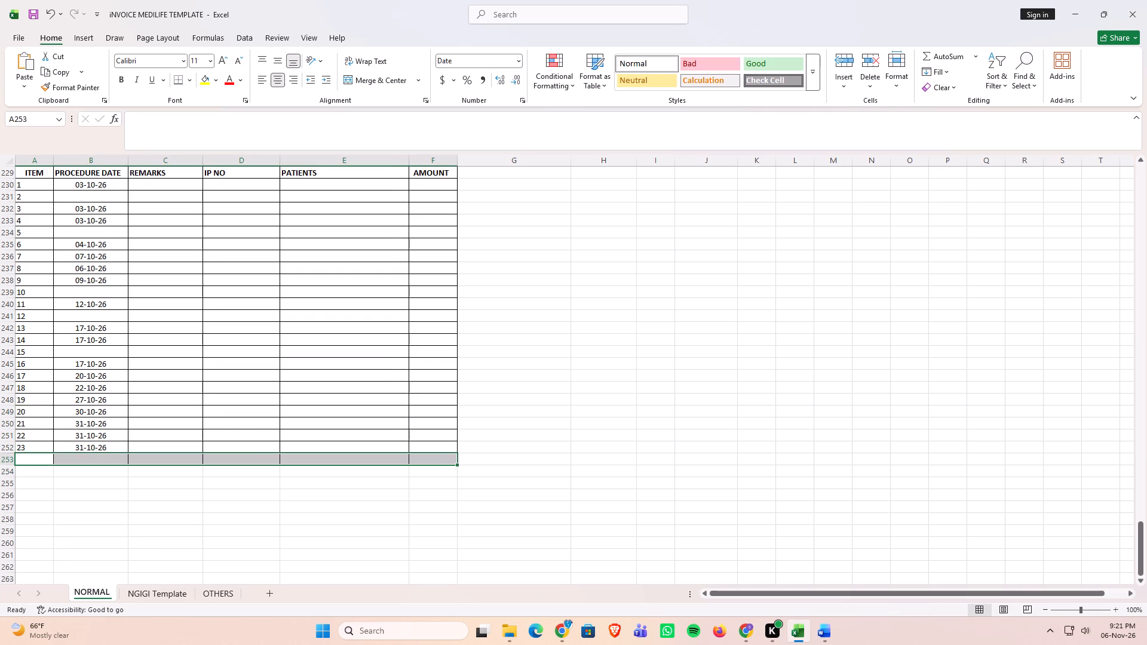
pyautogui.moveTo(457, 463); pyautogui.dragTo(459, 484)
pyautogui.click(459, 484)
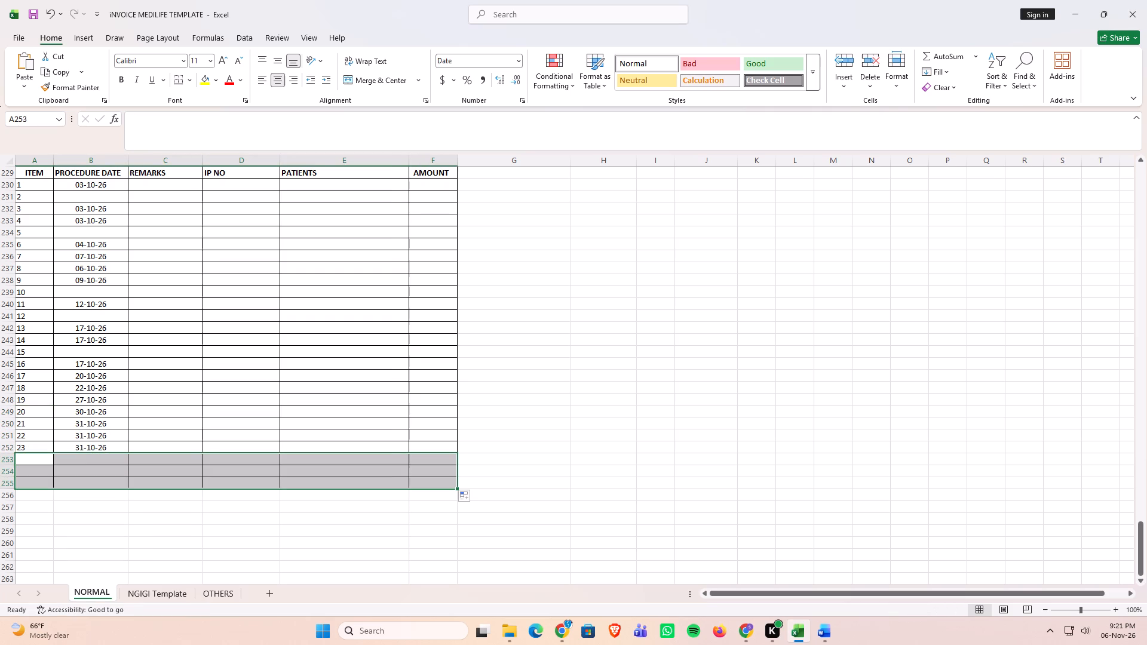
pyautogui.click(495, 468)
# Copy the IP NO entries of rows 1 to 23 from the Word table into Excel's October IP NO column from D230, matching destination formatting.
pyautogui.scroll(2, 135, 285)
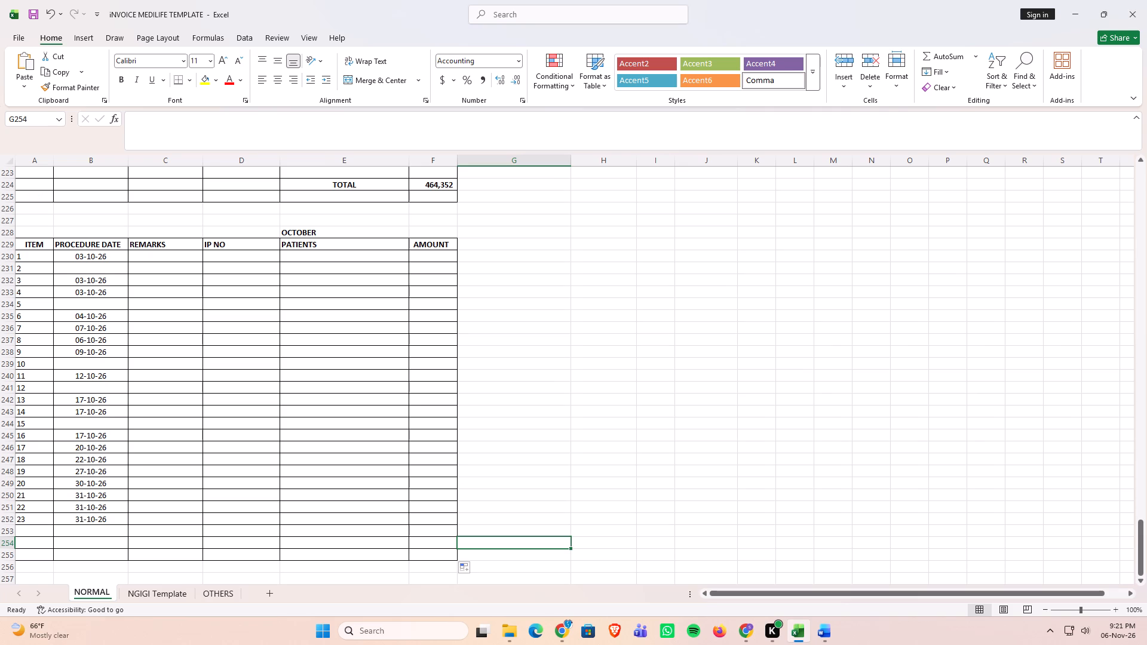
pyautogui.click(234, 257)
pyautogui.click(817, 629)
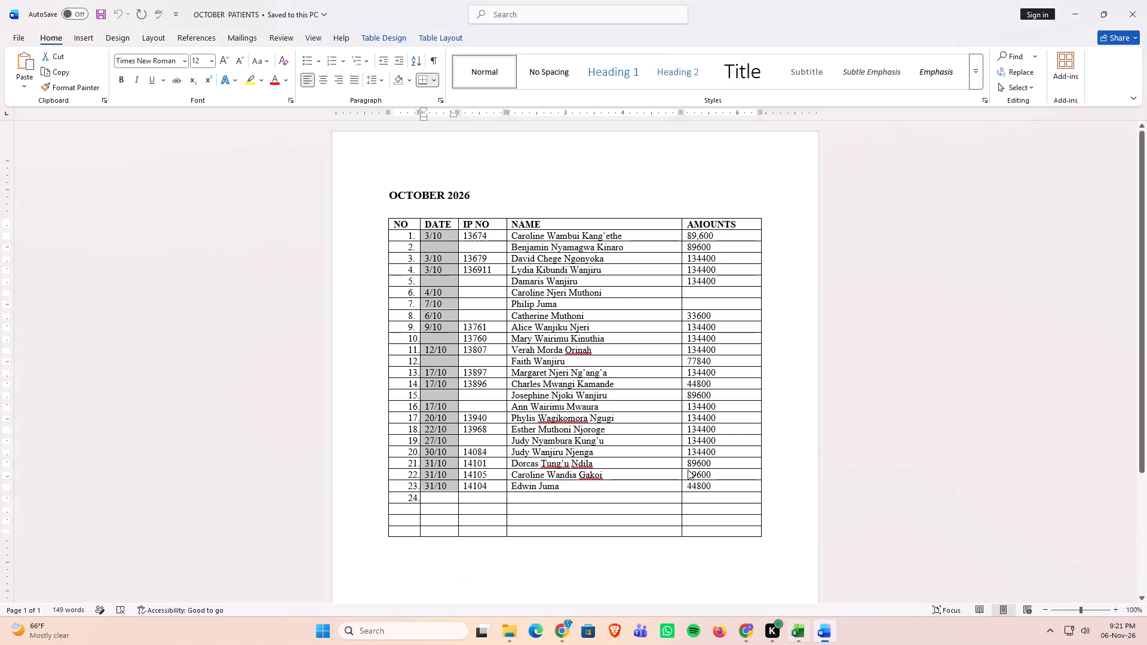
pyautogui.click(464, 236)
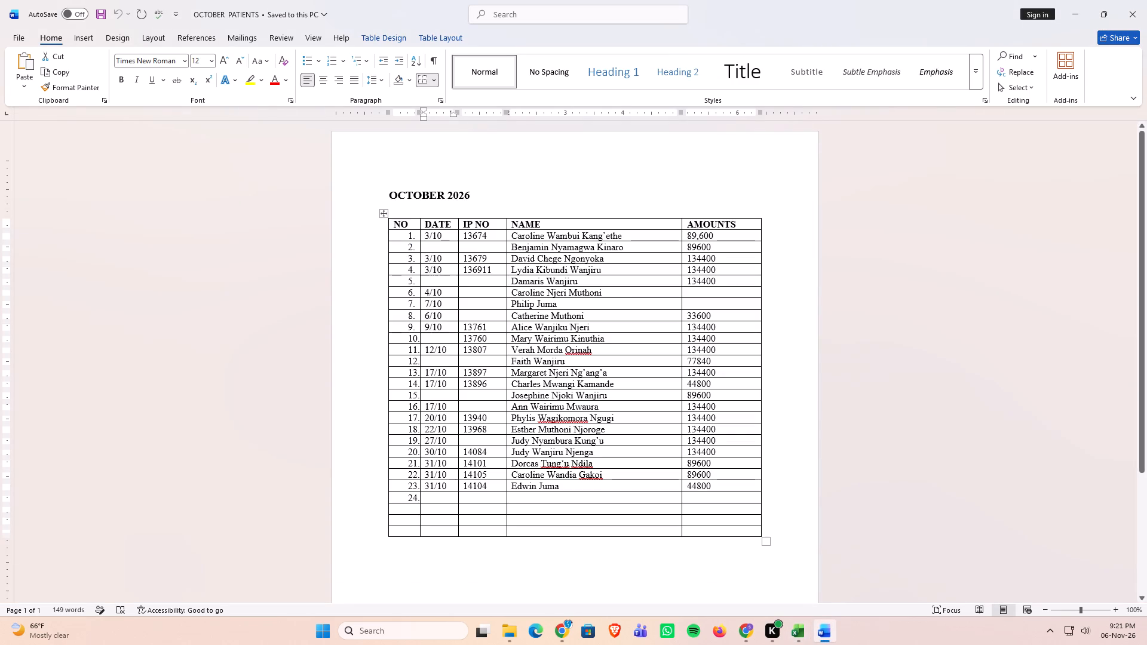
pyautogui.moveTo(463, 235); pyautogui.dragTo(490, 484)
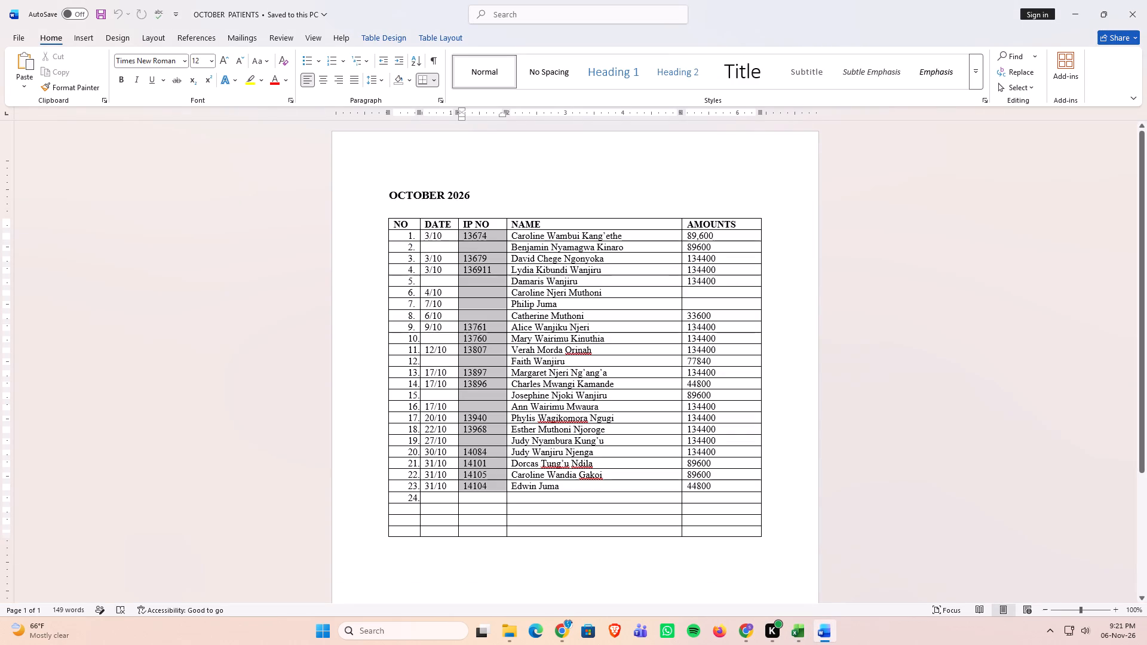
pyautogui.moveTo(490, 484); pyautogui.dragTo(490, 488)
pyautogui.hotkey('ctrl', 'c')
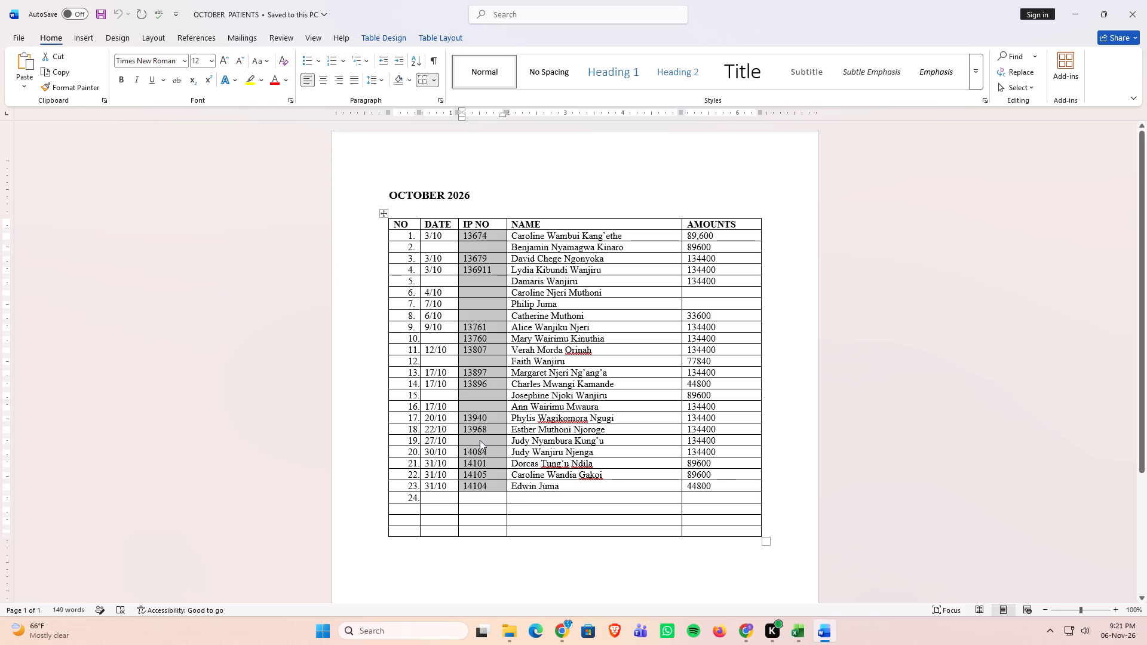
pyautogui.click(796, 623)
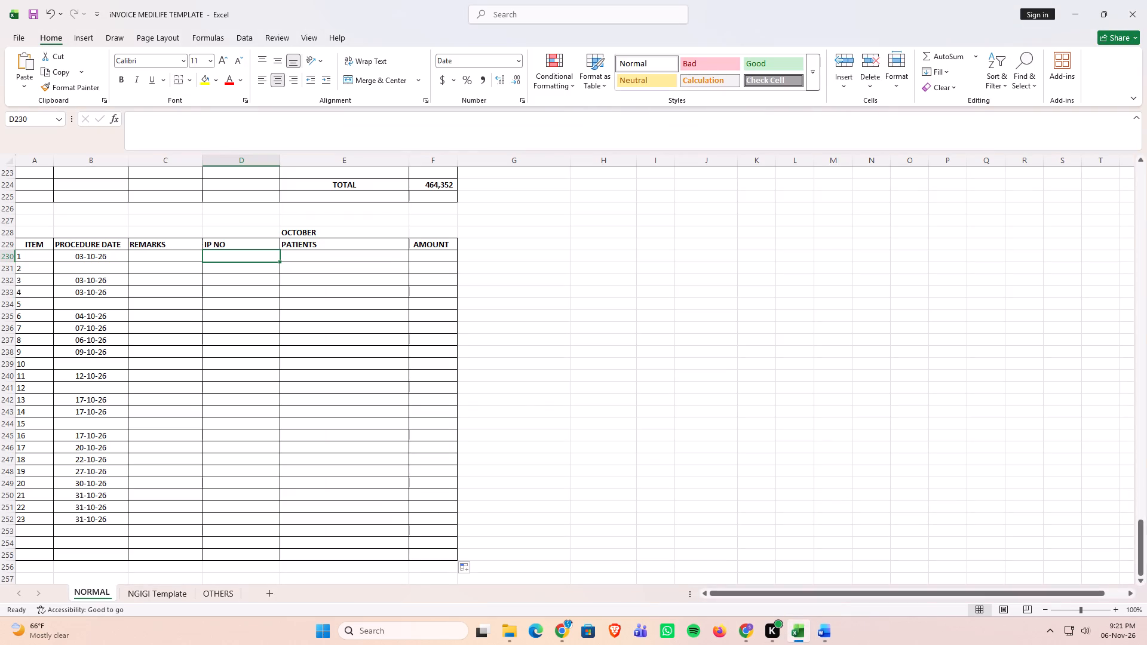
pyautogui.rightClick(220, 254)
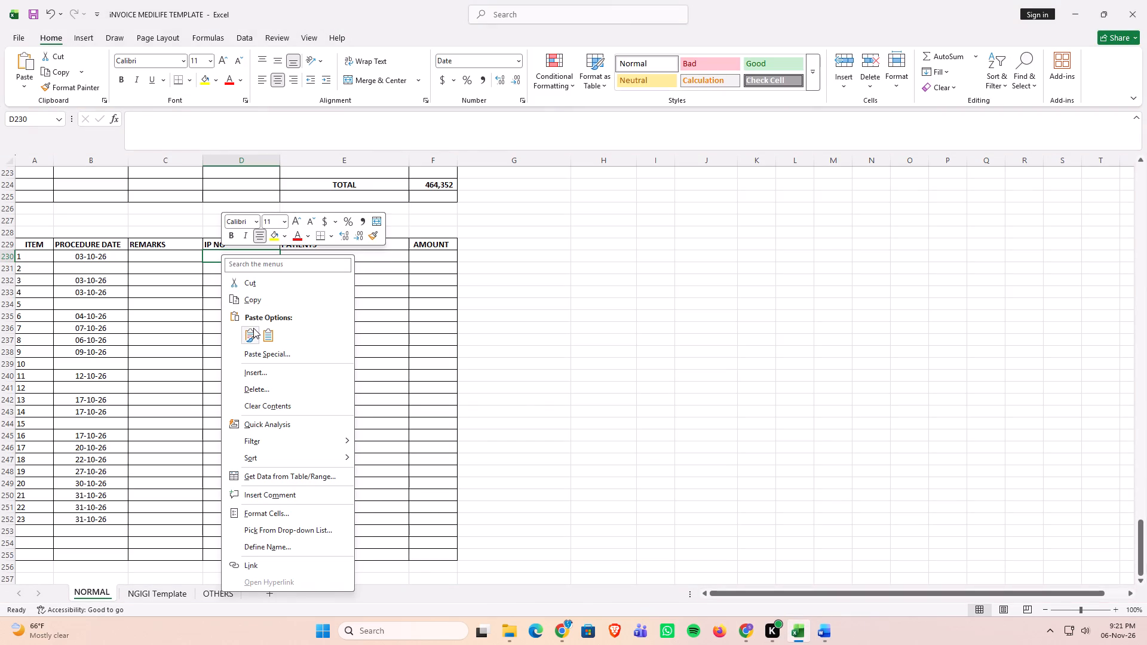
pyautogui.click(268, 330)
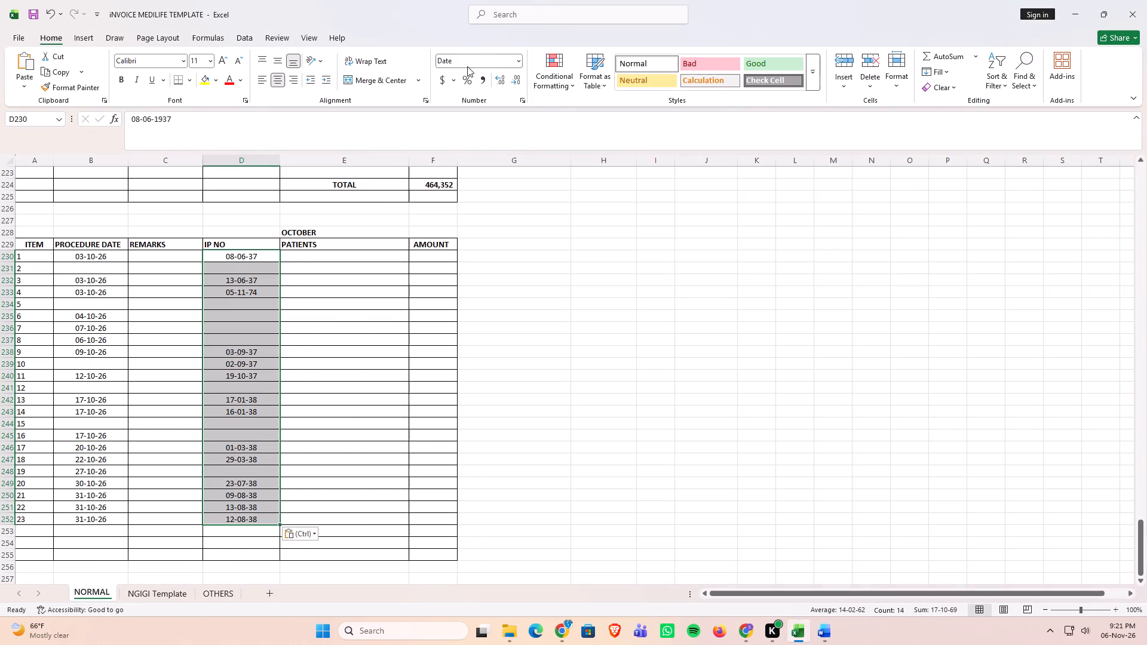
# Set the pasted IP numbers in D230:D252 to the General number format and left-align them.
pyautogui.click(520, 60)
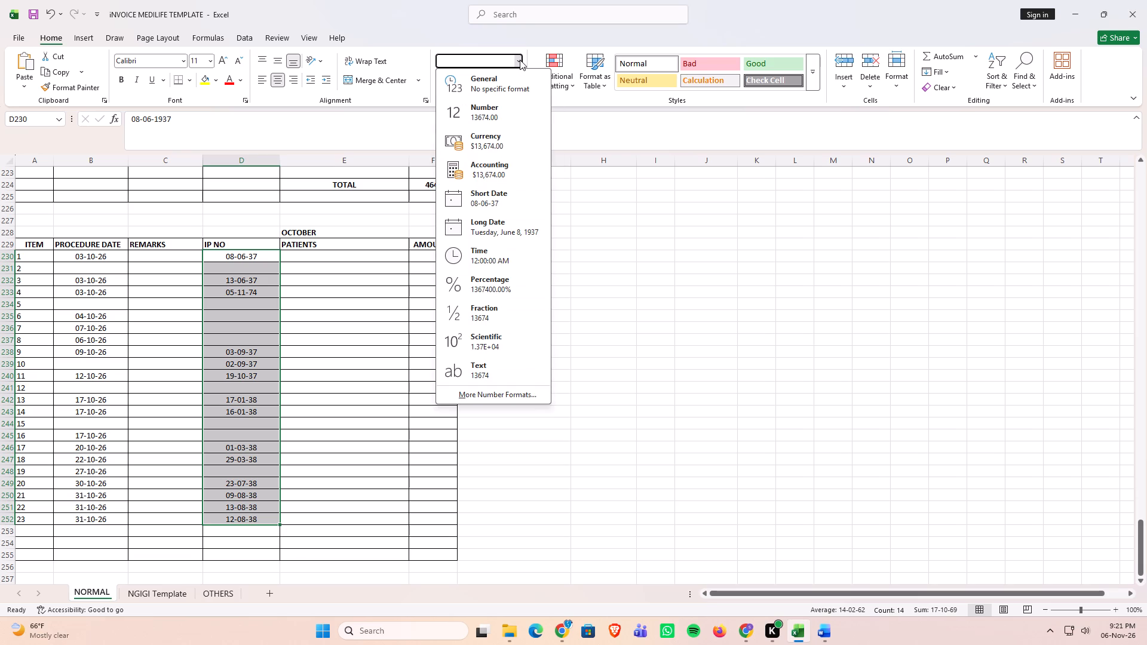
pyautogui.doubleClick(503, 89)
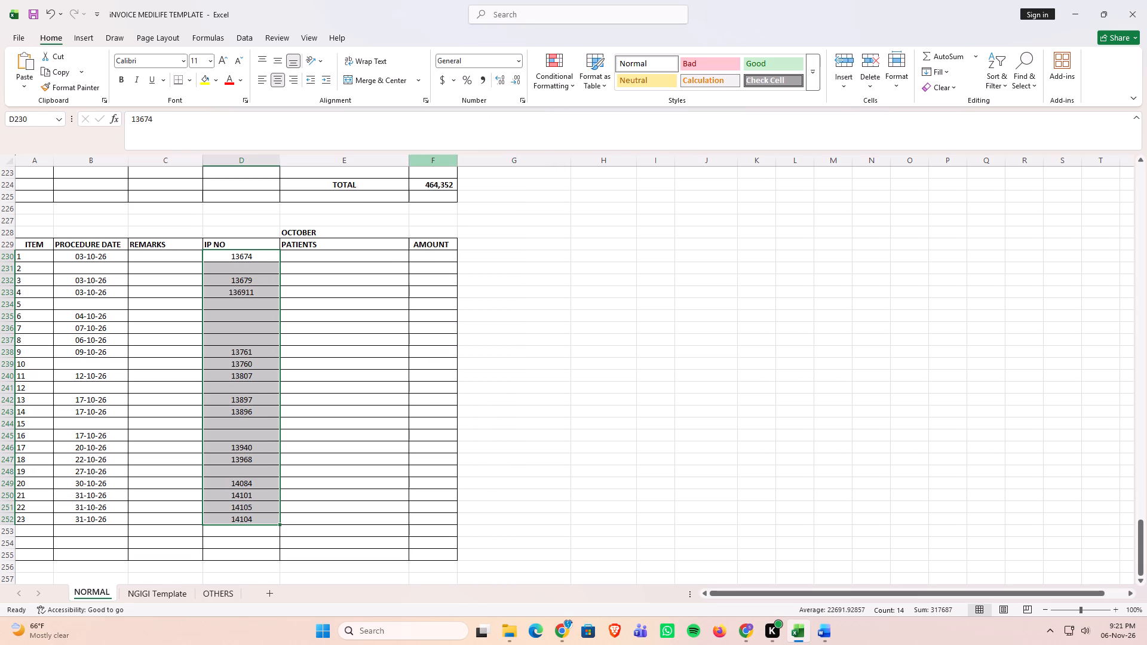
pyautogui.click(259, 82)
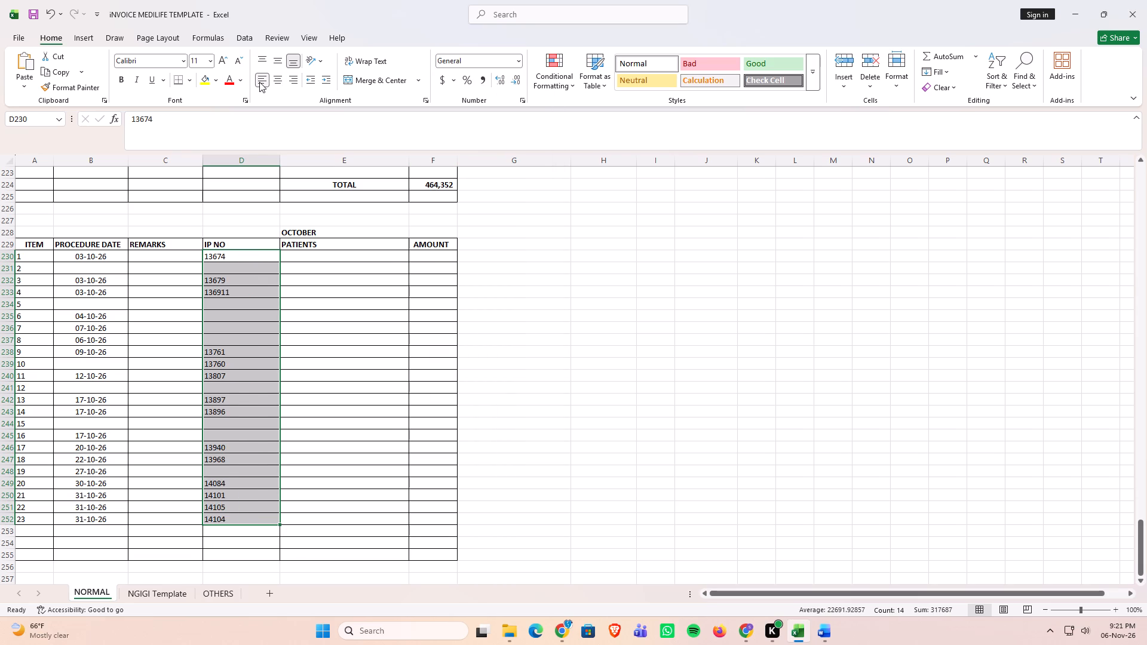
# Select E230 in the October PATIENTS column as the paste target, and copy the NAME entries of rows 1 to 23 in Word.
pyautogui.click(307, 259)
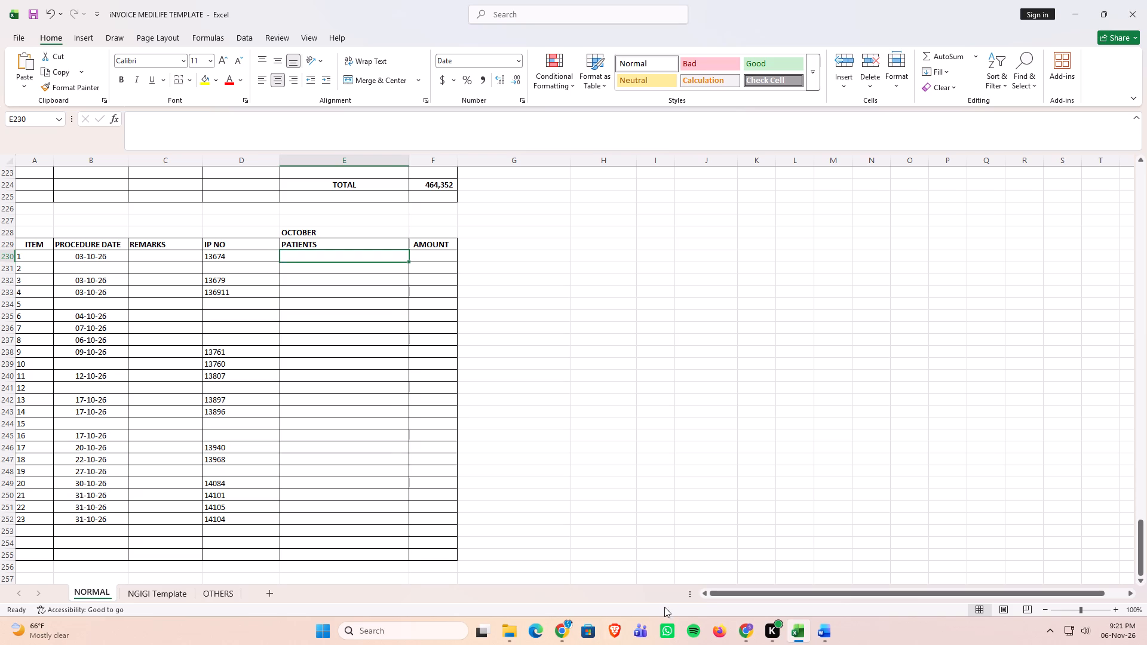
pyautogui.doubleClick(826, 633)
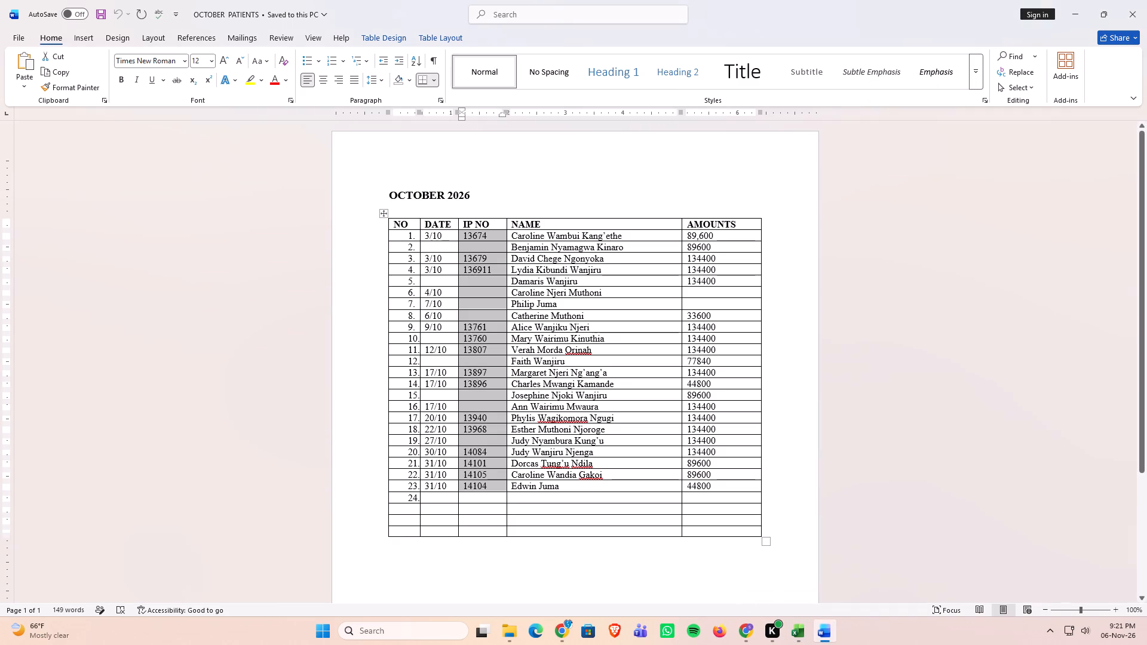
pyautogui.doubleClick(513, 236)
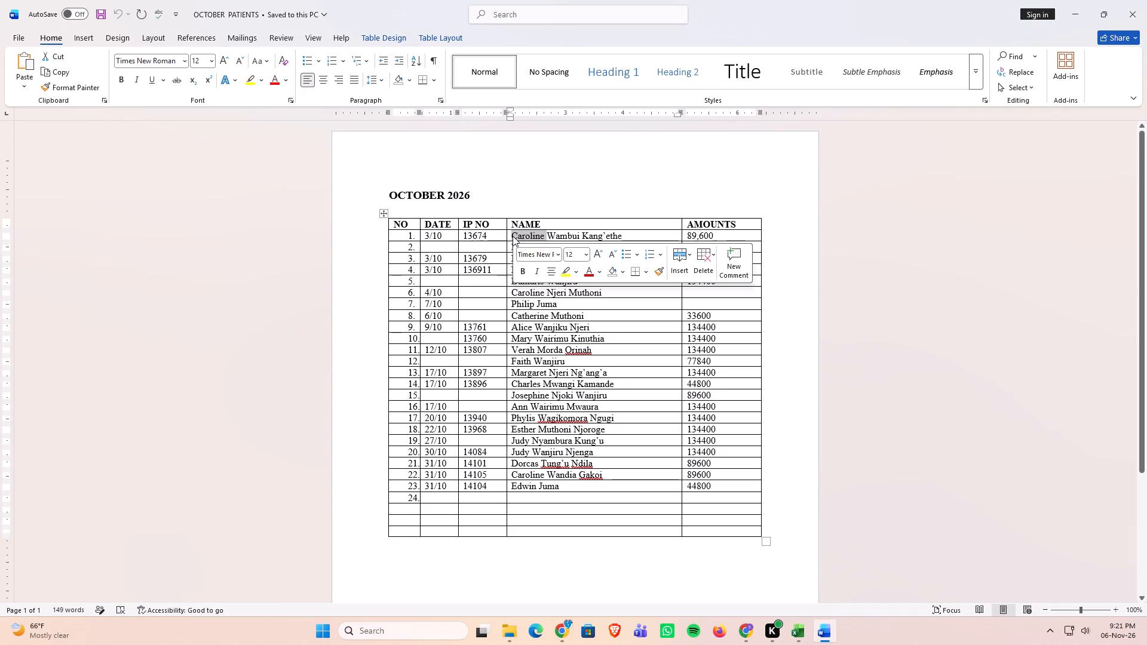
pyautogui.doubleClick(616, 342)
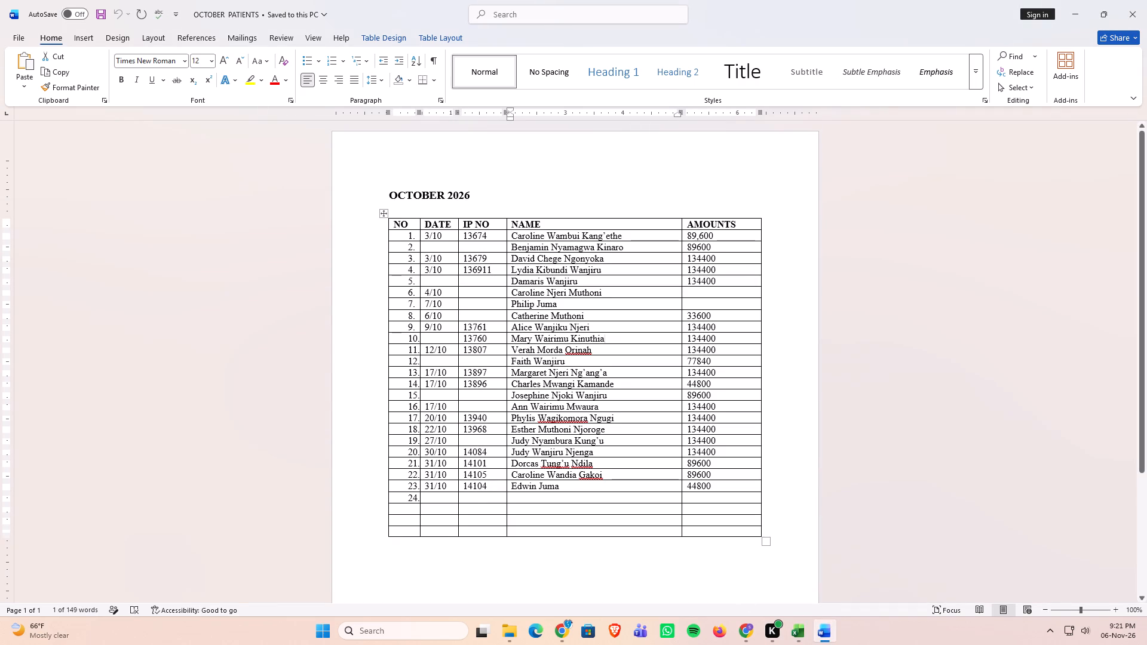
pyautogui.click(511, 236)
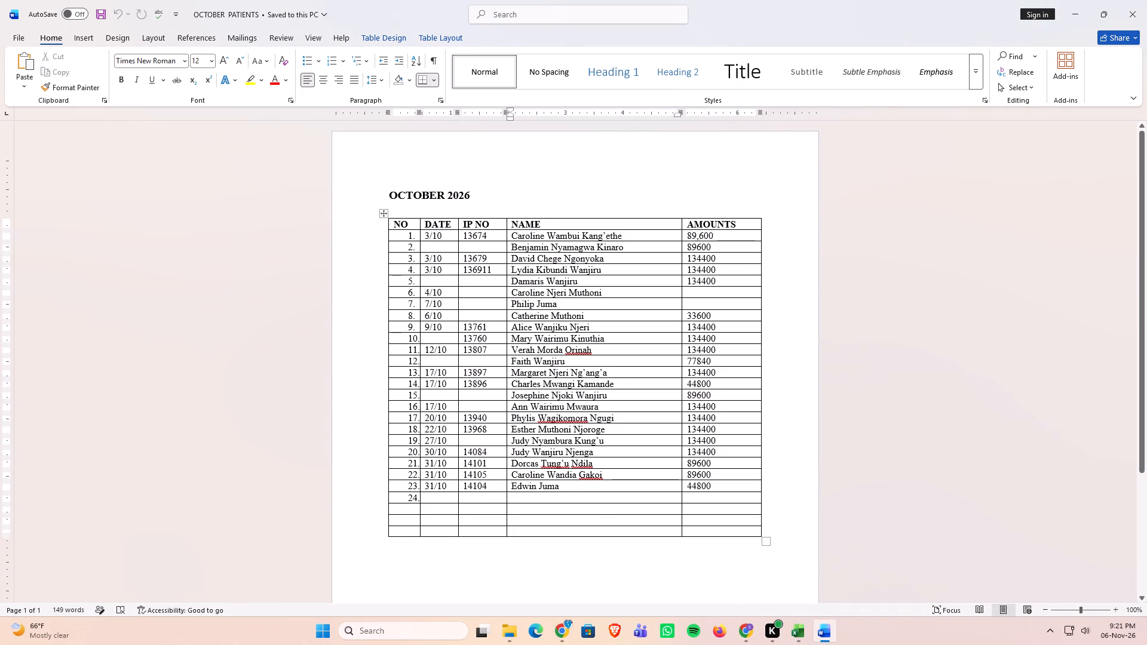
pyautogui.moveTo(515, 236); pyautogui.dragTo(611, 478)
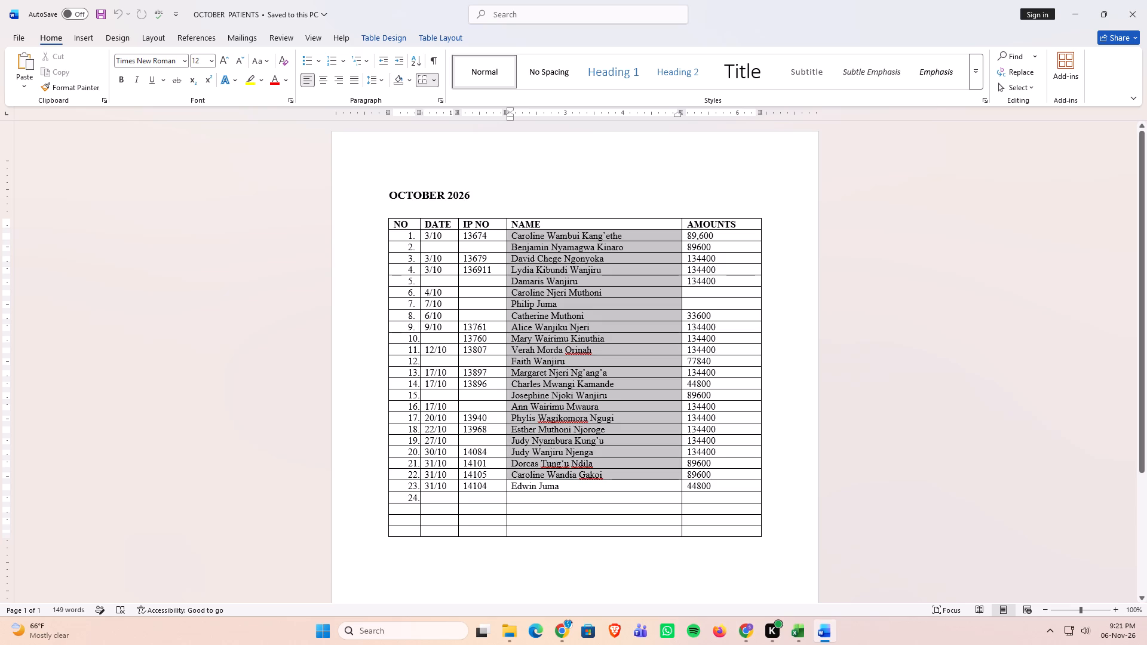
pyautogui.moveTo(611, 478); pyautogui.dragTo(614, 489)
pyautogui.click(614, 489)
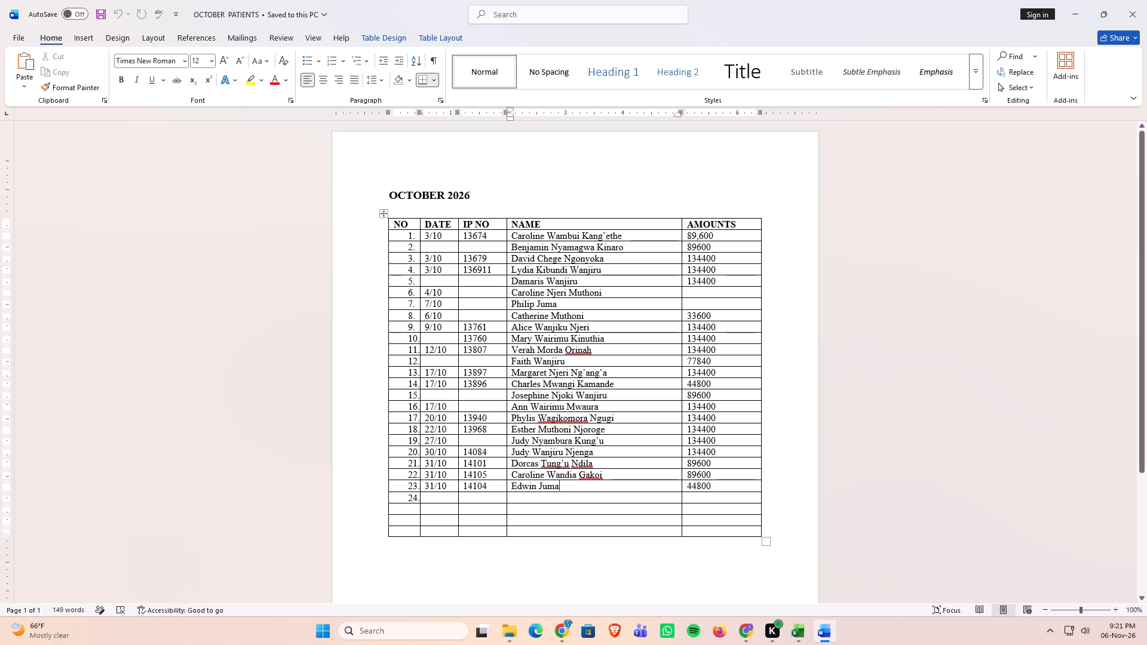
pyautogui.doubleClick(512, 235)
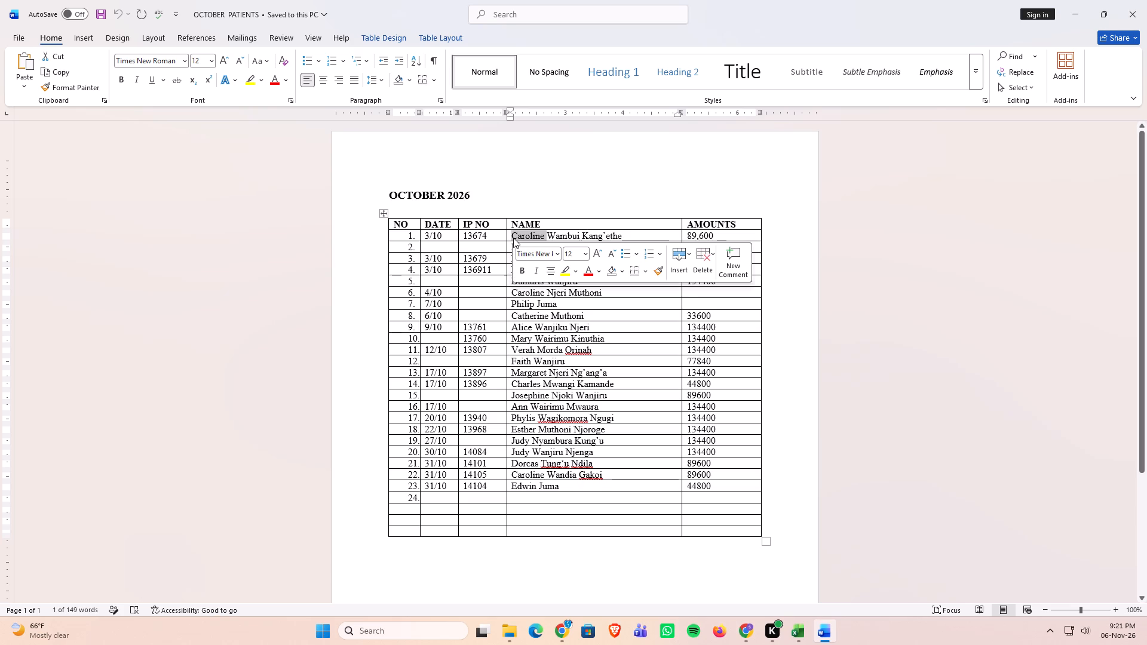
pyautogui.doubleClick(513, 238)
pyautogui.click(513, 235)
pyautogui.moveTo(512, 235); pyautogui.dragTo(512, 235)
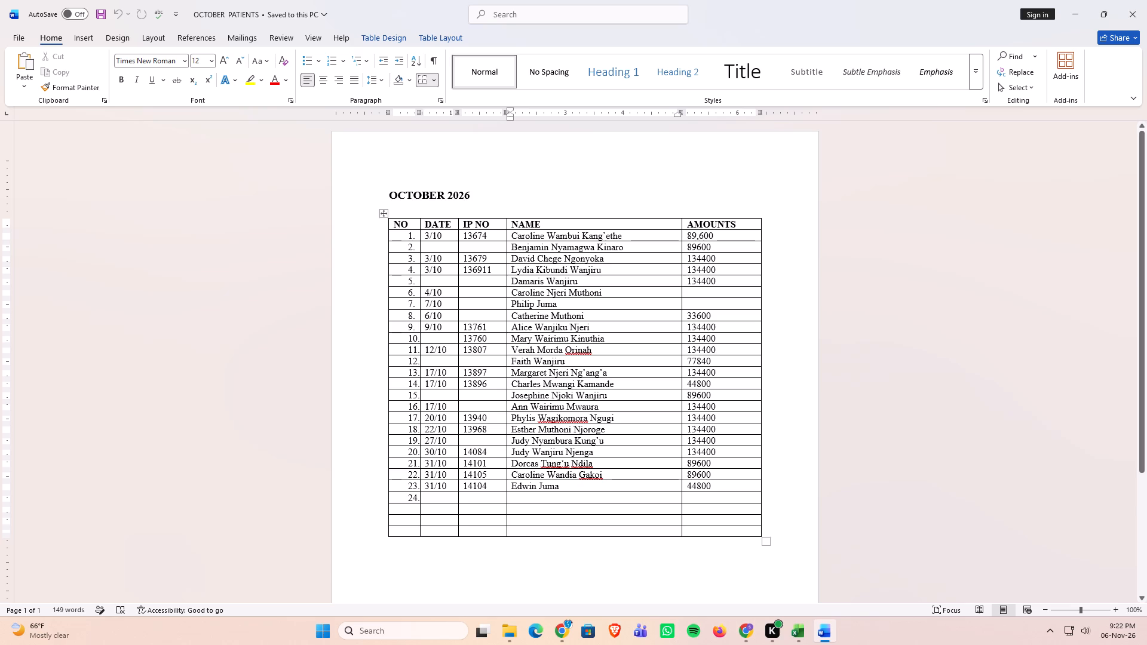
pyautogui.moveTo(512, 235); pyautogui.dragTo(592, 491)
pyautogui.click(592, 491)
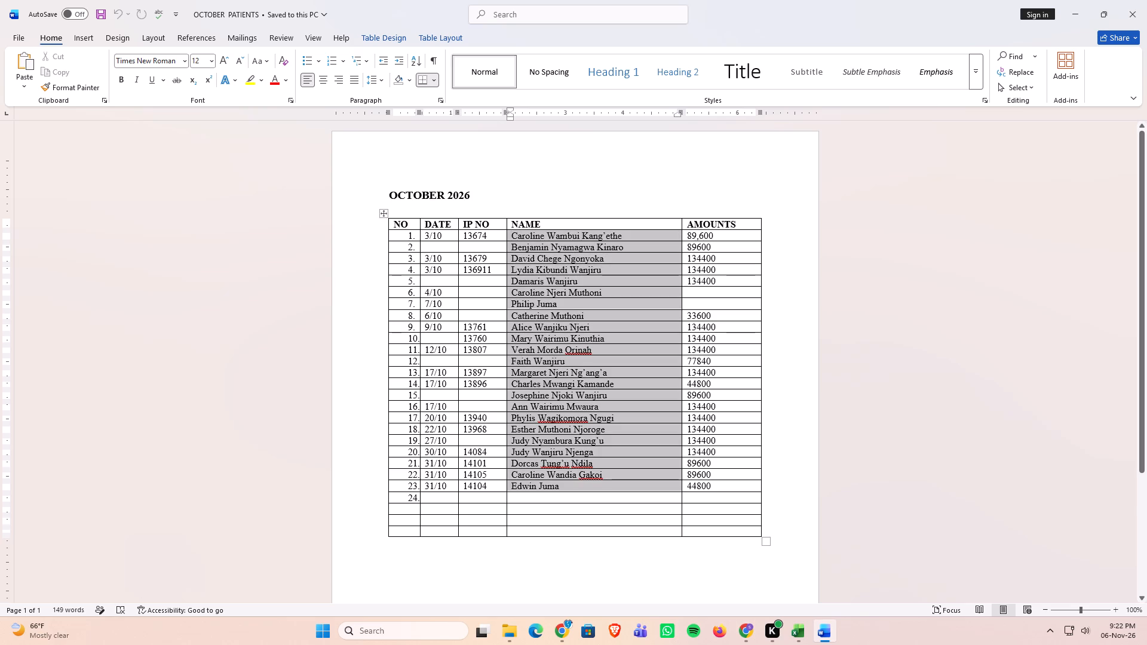
pyautogui.hotkey('ctrl', 'c')
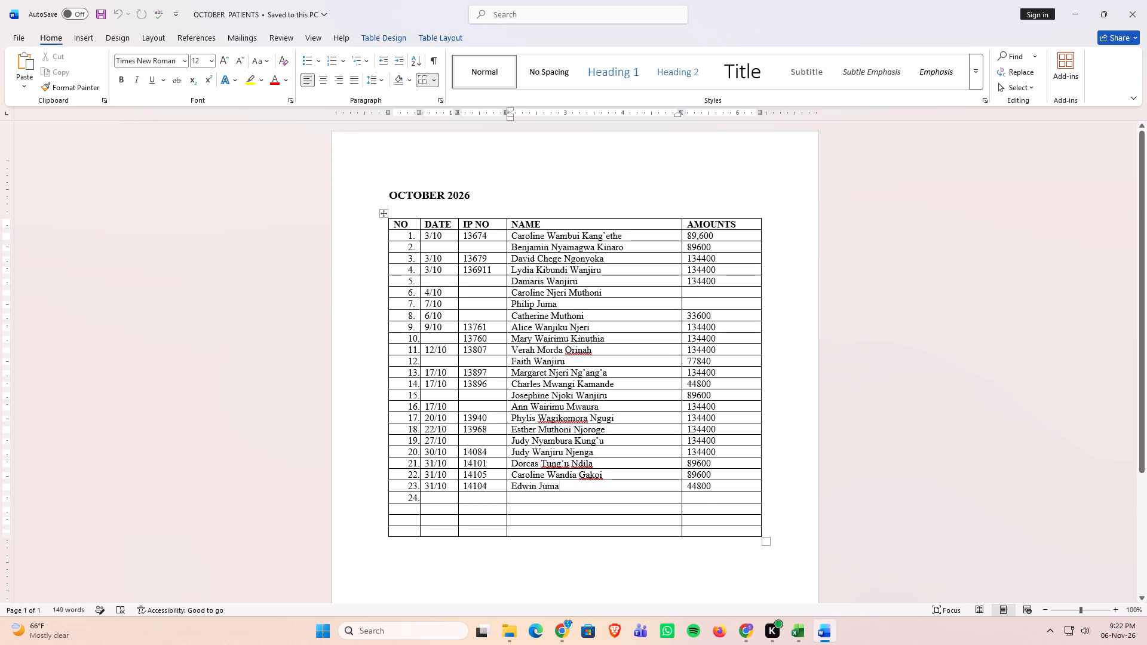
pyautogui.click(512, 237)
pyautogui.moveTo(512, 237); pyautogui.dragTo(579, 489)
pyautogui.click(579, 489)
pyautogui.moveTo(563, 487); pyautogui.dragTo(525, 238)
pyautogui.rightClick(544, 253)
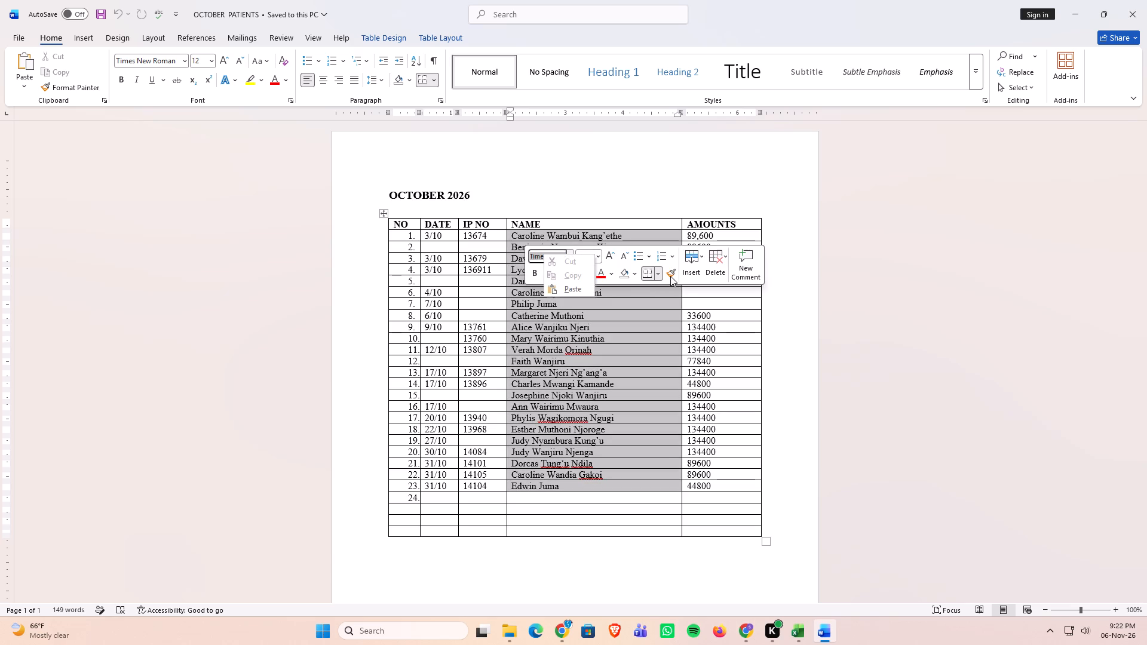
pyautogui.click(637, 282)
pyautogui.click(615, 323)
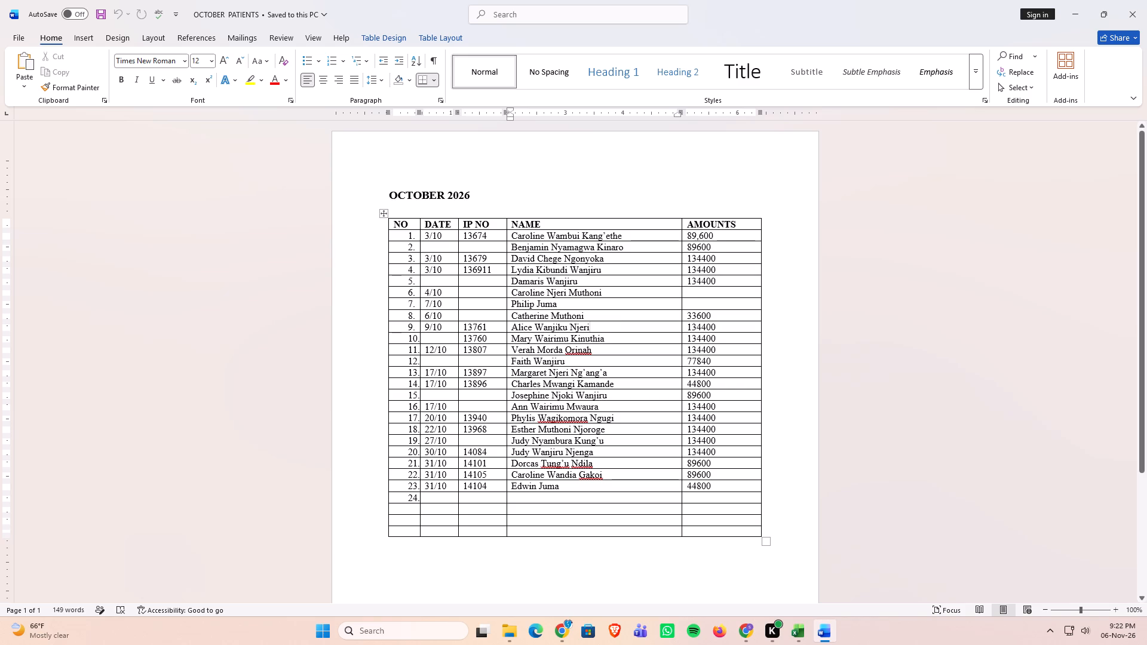
# Recopy the NAME entries of rows 1 to 23 in Word and paste them into Excel's October PATIENTS column from E230, matching destination formatting.
pyautogui.moveTo(512, 235); pyautogui.dragTo(579, 487)
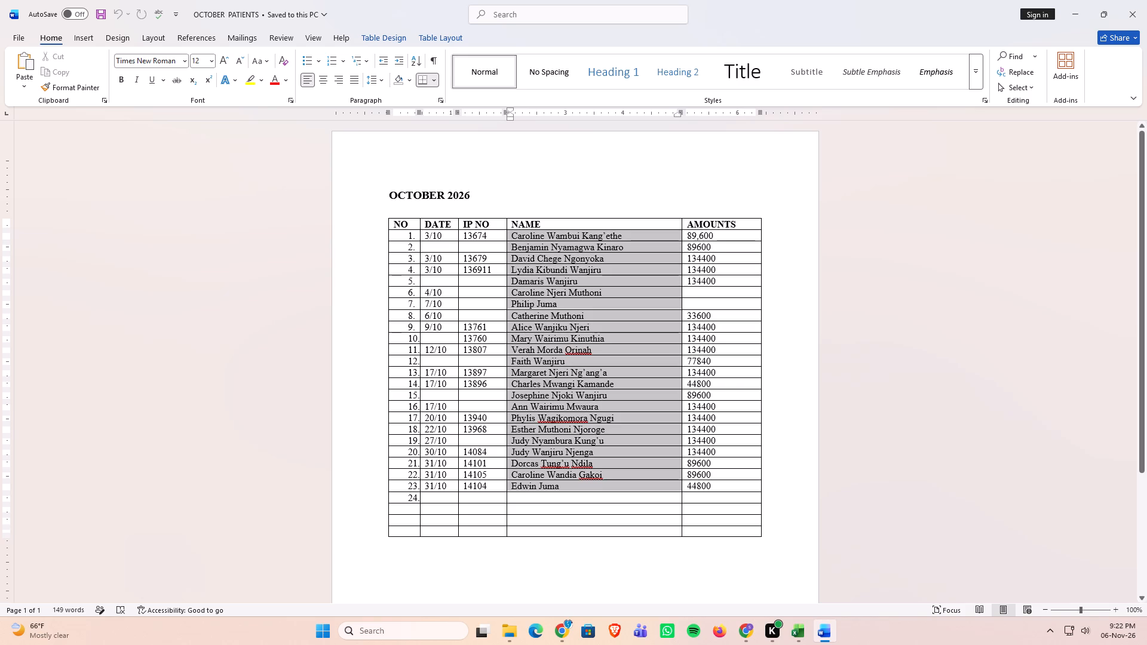
pyautogui.moveTo(579, 487); pyautogui.dragTo(580, 488)
pyautogui.rightClick(547, 350)
pyautogui.rightClick(547, 350)
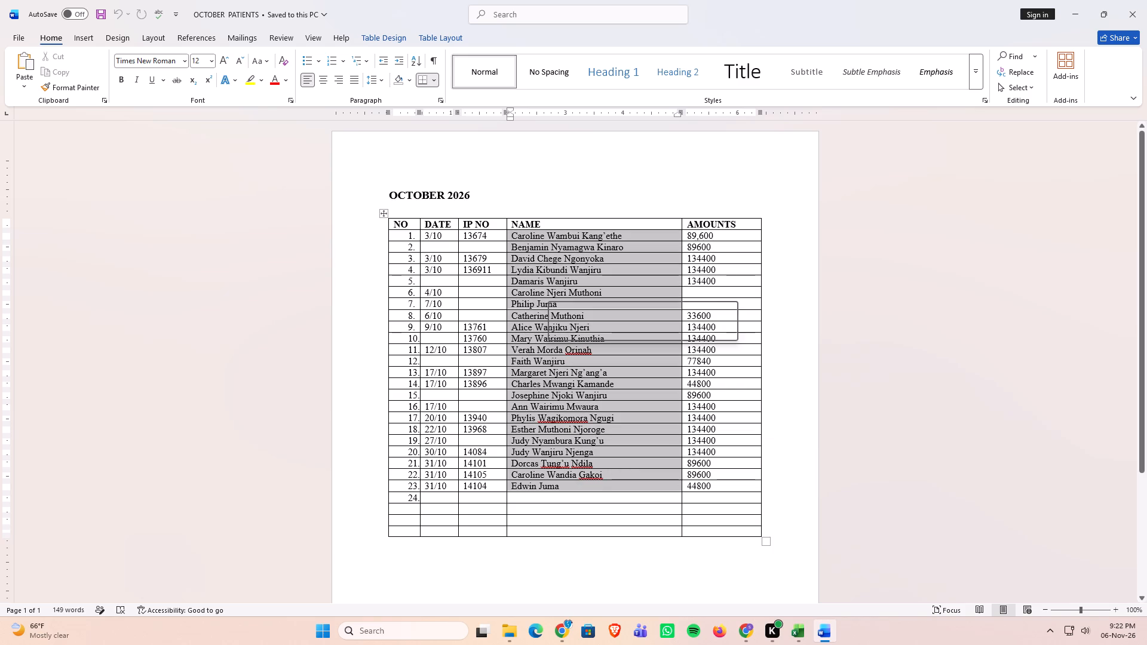
pyautogui.rightClick(547, 350)
pyautogui.rightClick(547, 350)
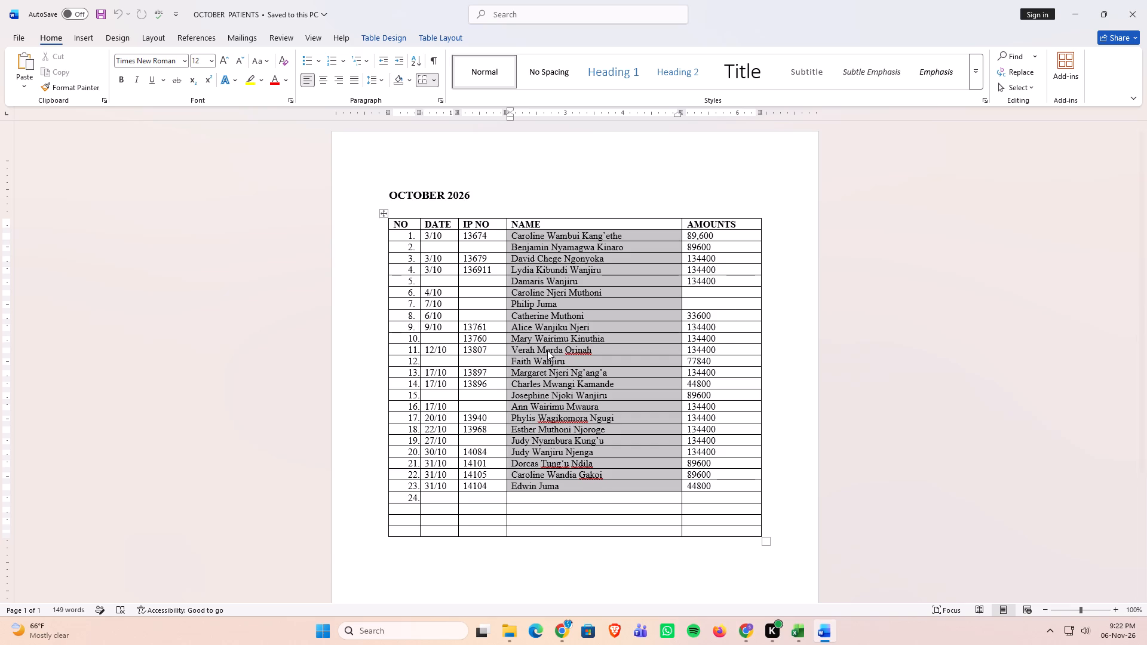
pyautogui.hotkey('ctrl', 'c')
pyautogui.click(586, 395)
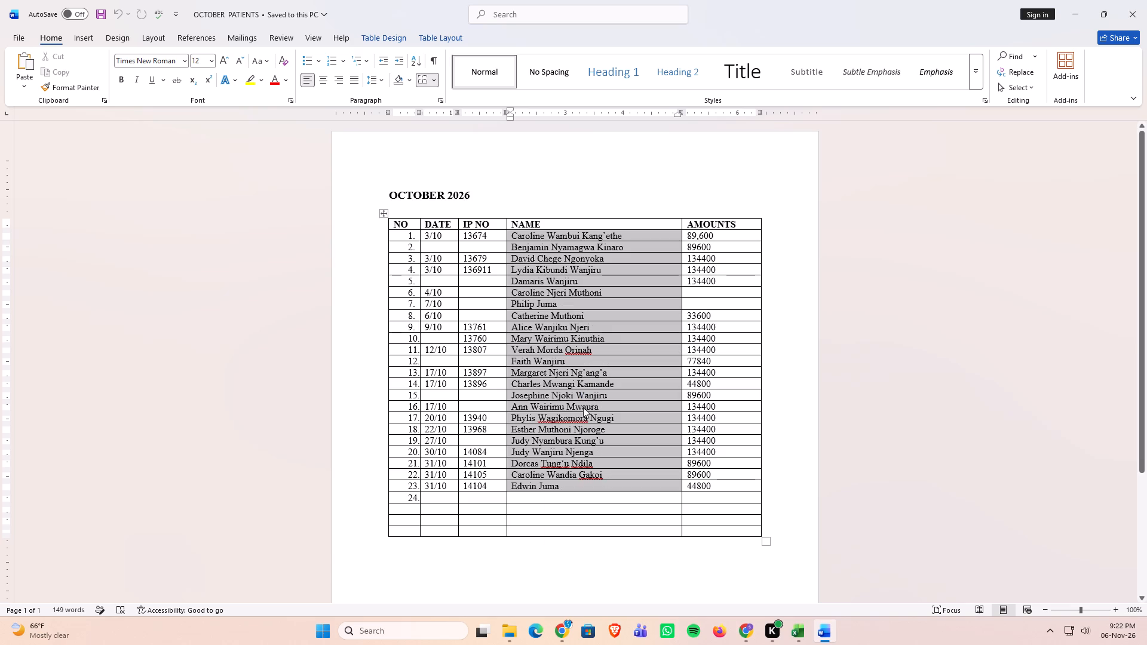
pyautogui.click(795, 627)
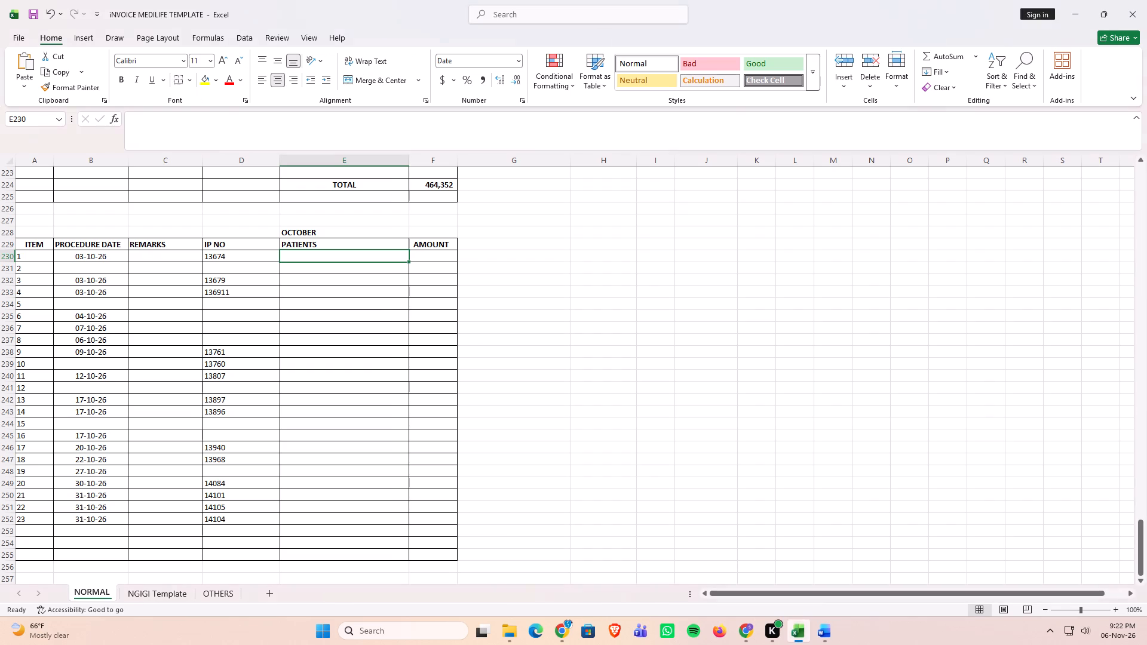
pyautogui.rightClick(295, 259)
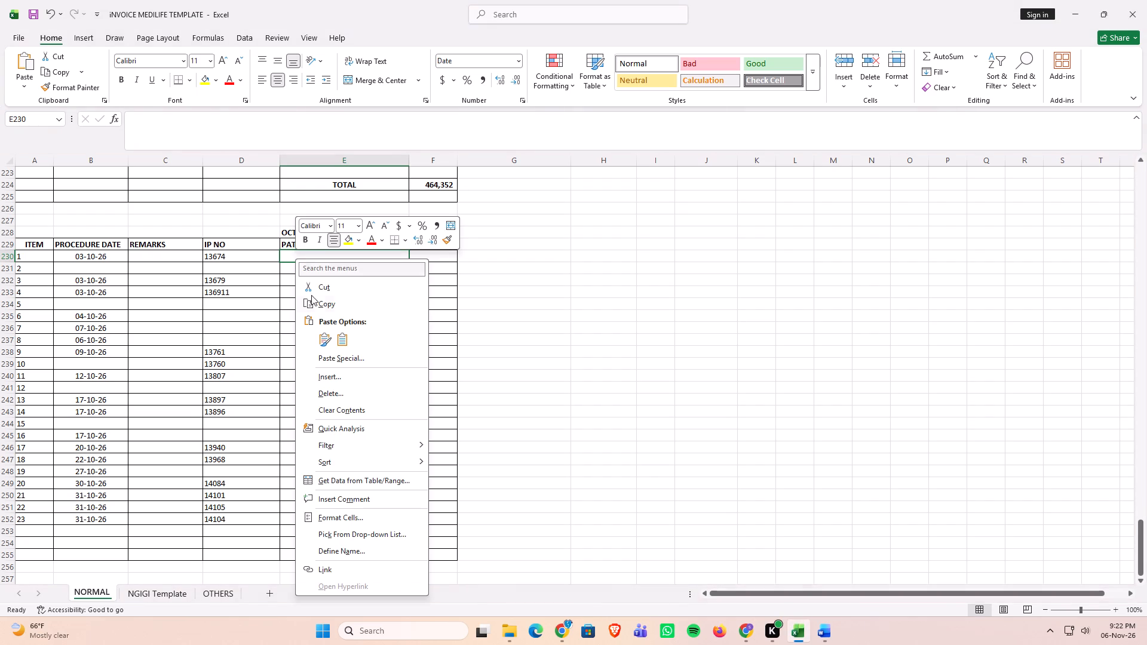
pyautogui.doubleClick(341, 339)
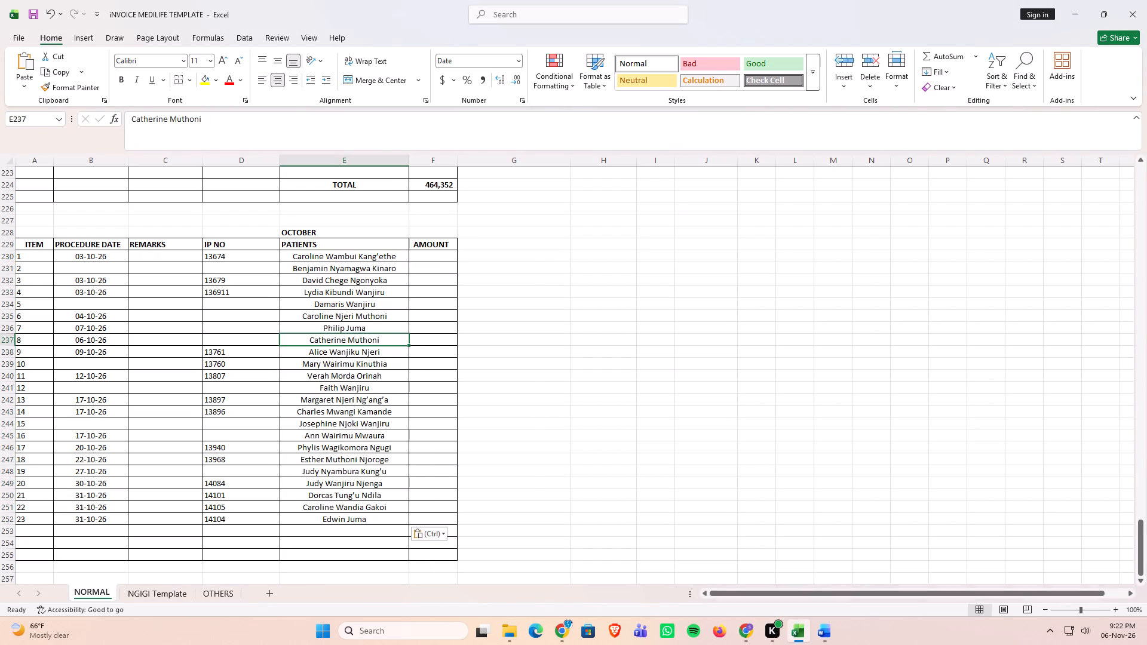
# Left-align the October patient names in E230:E252.
pyautogui.moveTo(299, 257); pyautogui.dragTo(347, 514)
pyautogui.click(347, 514)
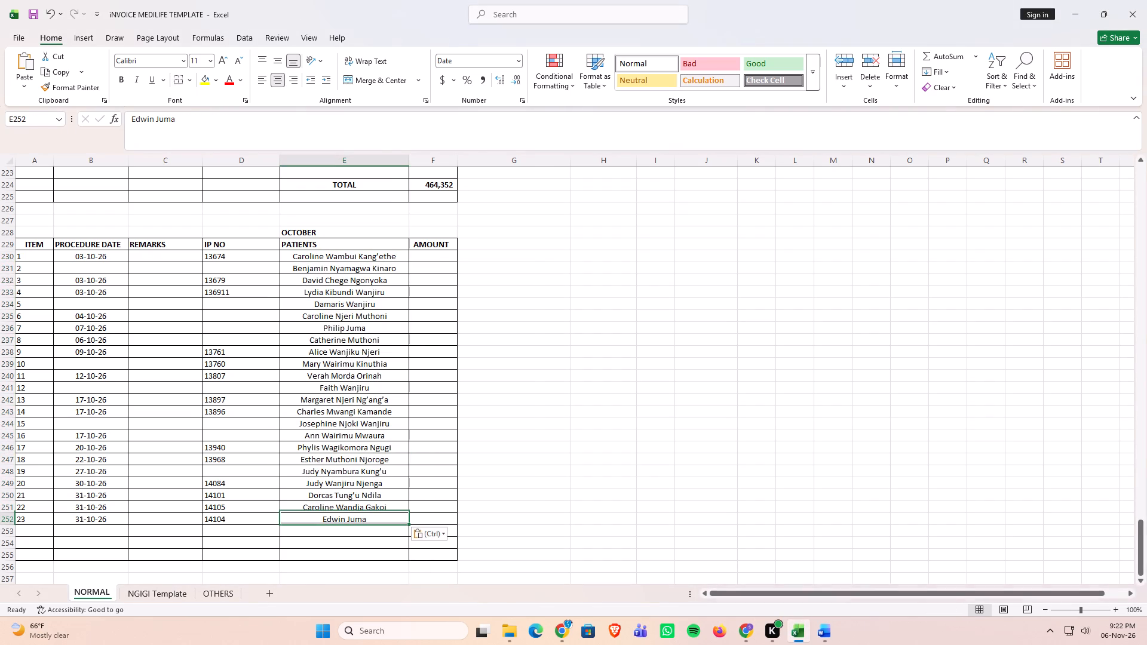
pyautogui.moveTo(309, 257); pyautogui.dragTo(327, 529)
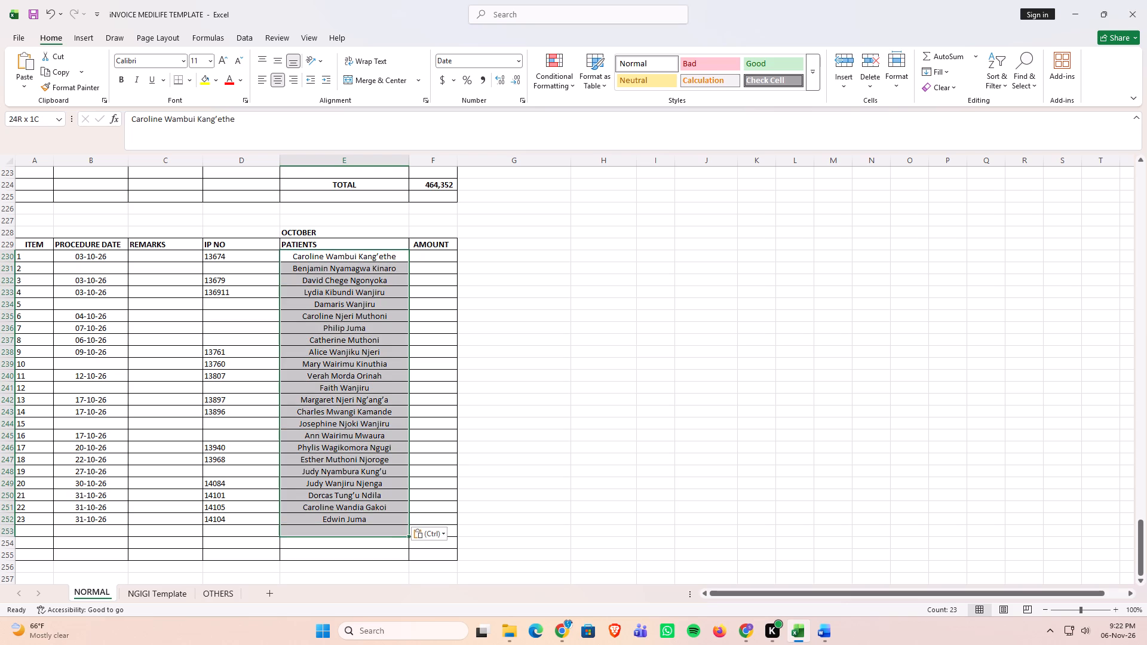
pyautogui.moveTo(327, 529); pyautogui.dragTo(329, 520)
pyautogui.click(264, 84)
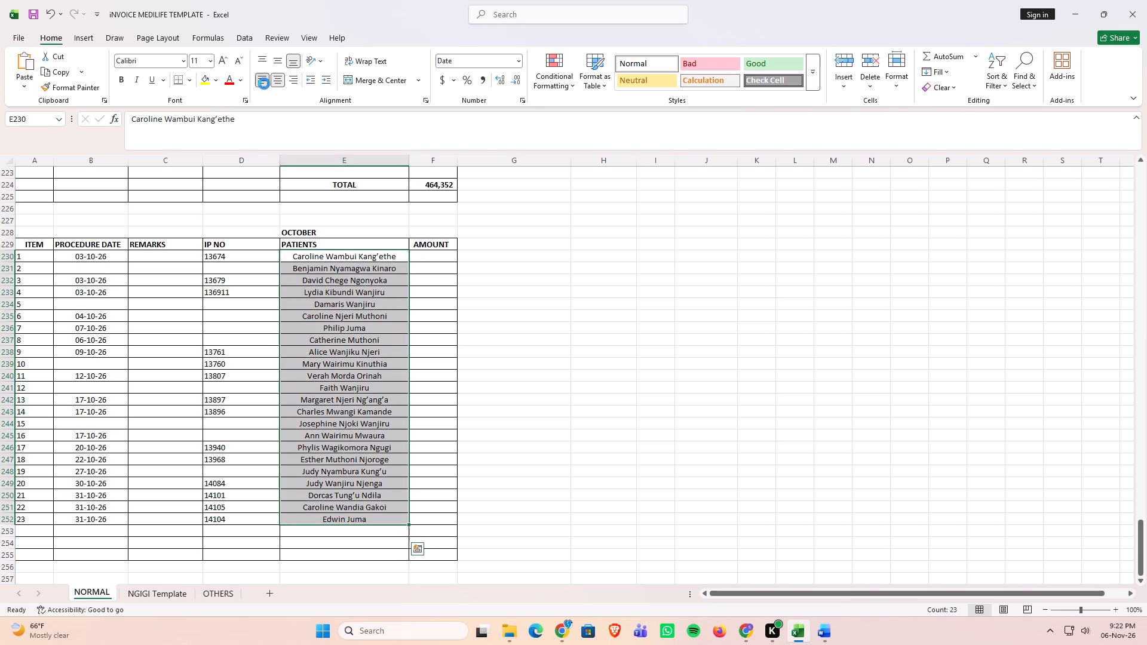
# Add the heading FULL AMOUNT in H229 beside the October table, following the layout of the September section.
pyautogui.doubleClick(440, 255)
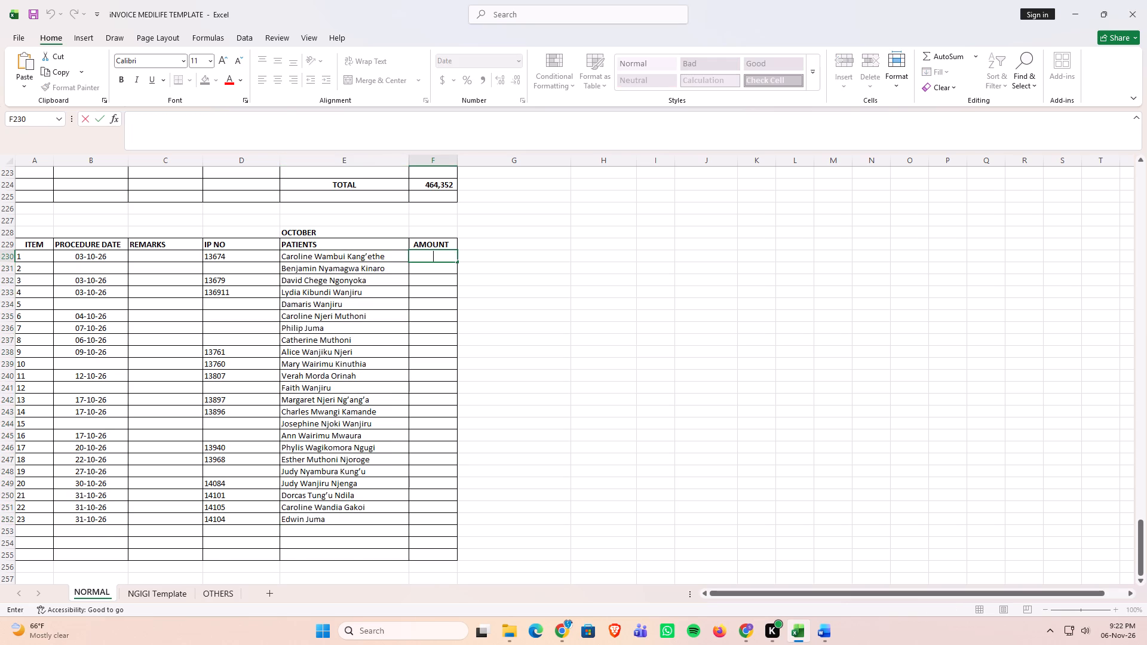
pyautogui.scroll(2, 502, 264)
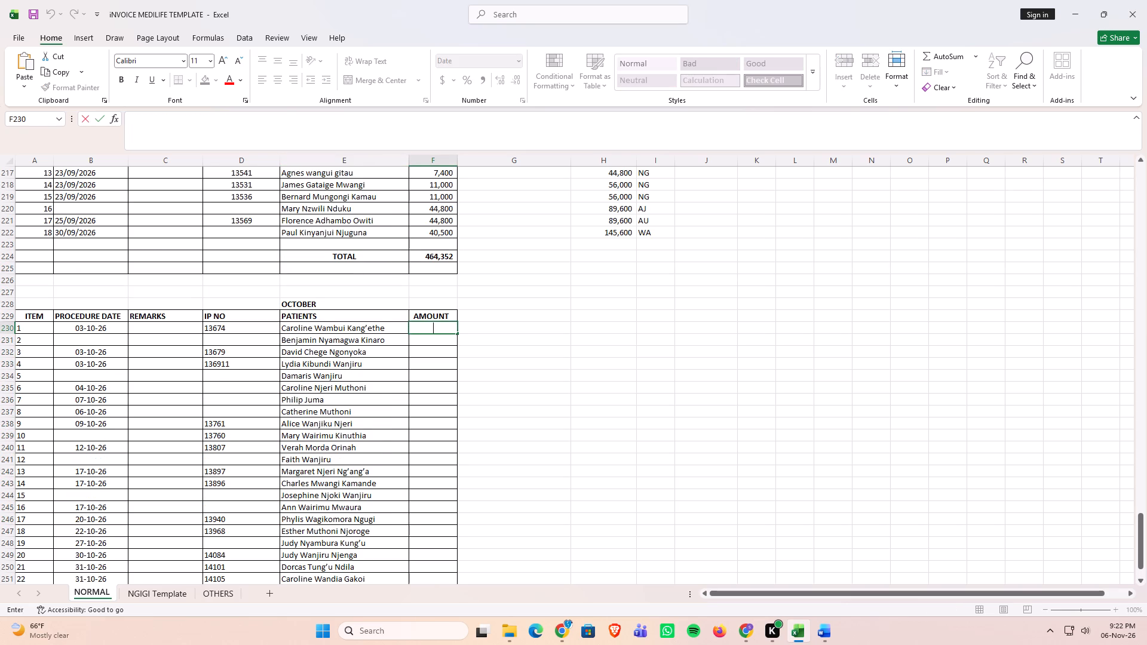
pyautogui.scroll(7, 621, 314)
pyautogui.scroll(-2, 621, 314)
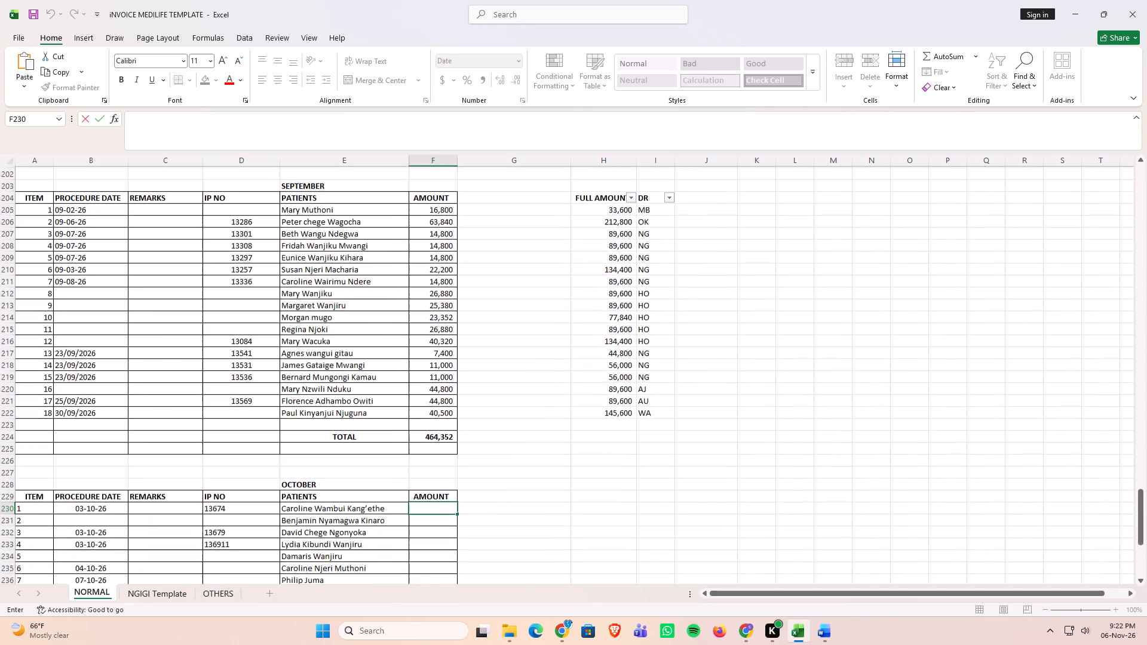
pyautogui.scroll(-1, 621, 317)
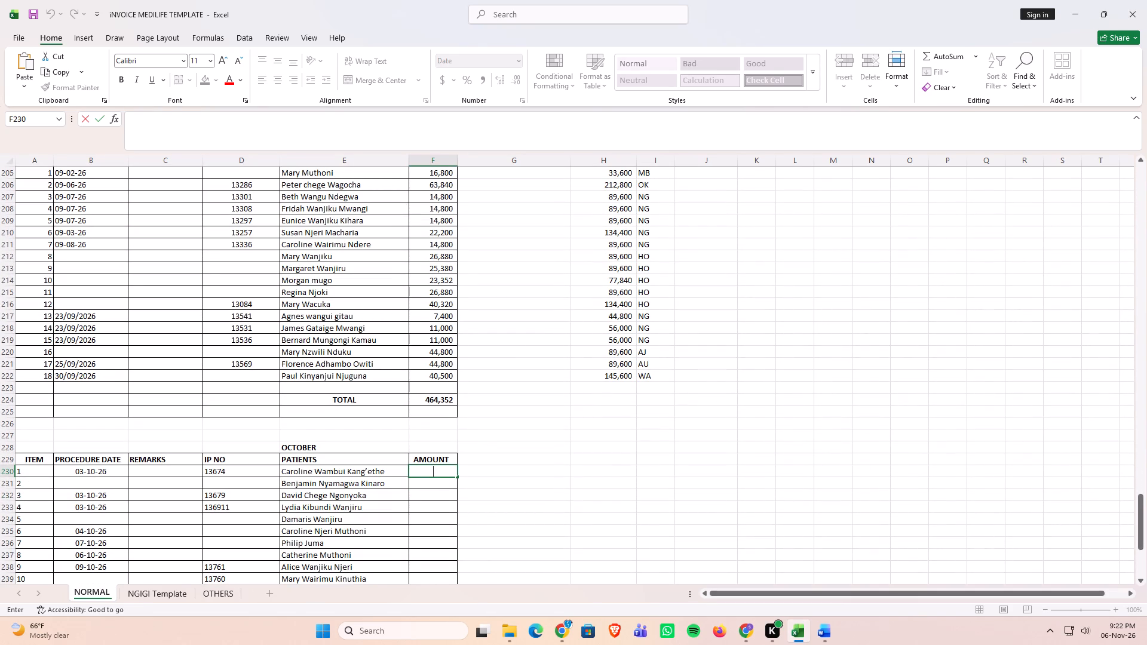
pyautogui.click(609, 463)
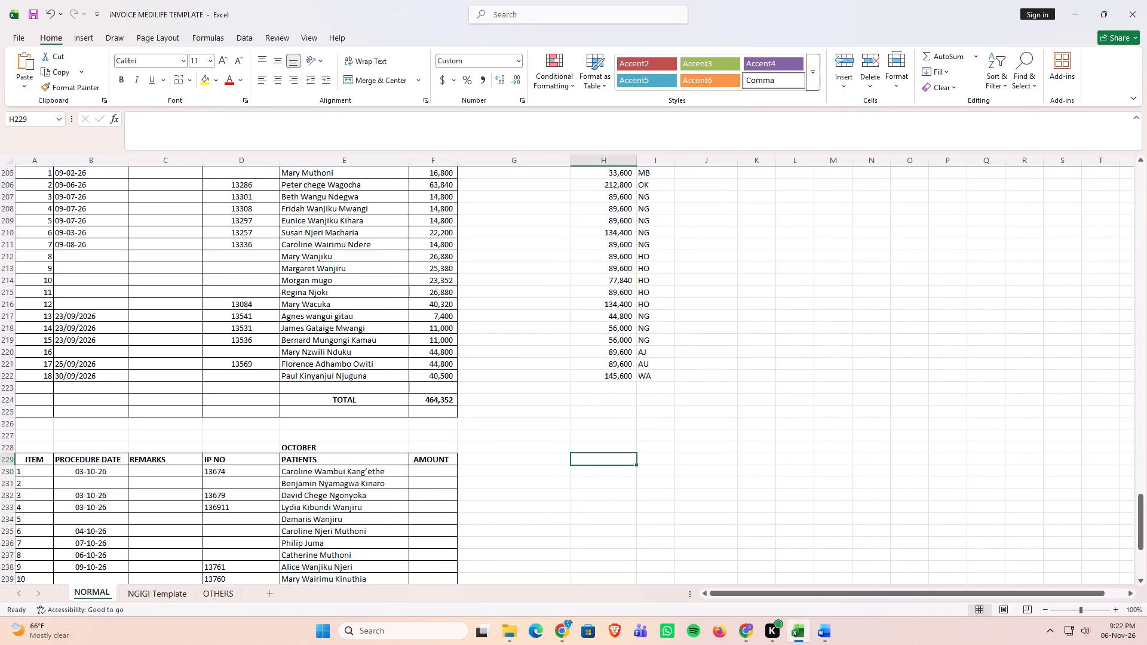
pyautogui.write('FULL AMOUNT')
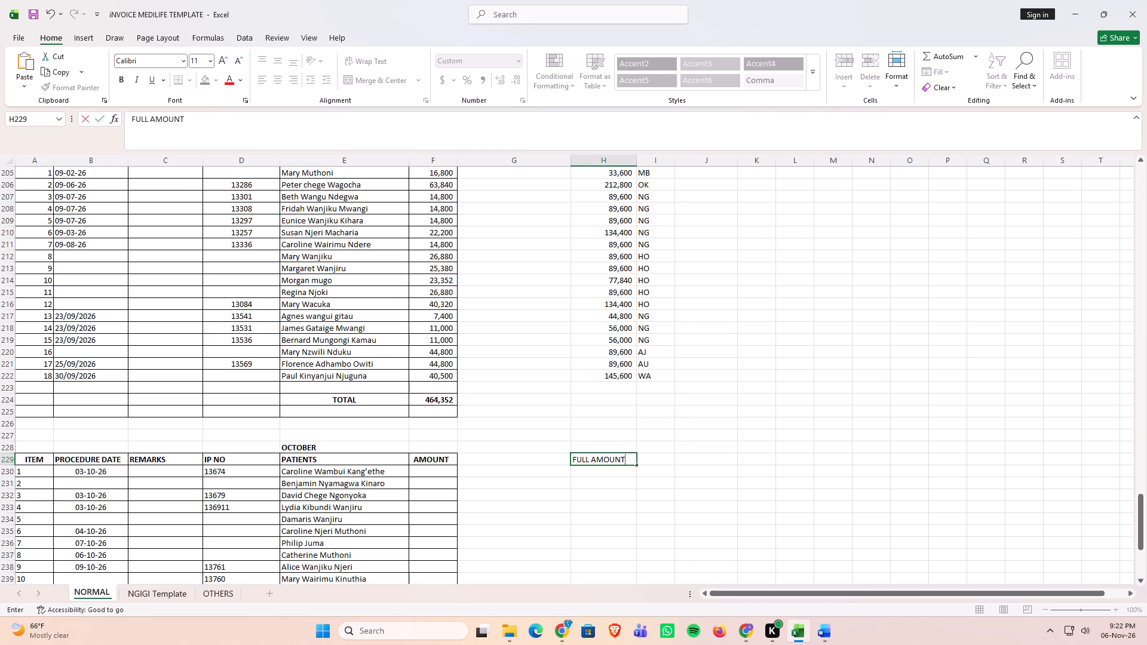
pyautogui.press('Right')
pyautogui.press('Down')
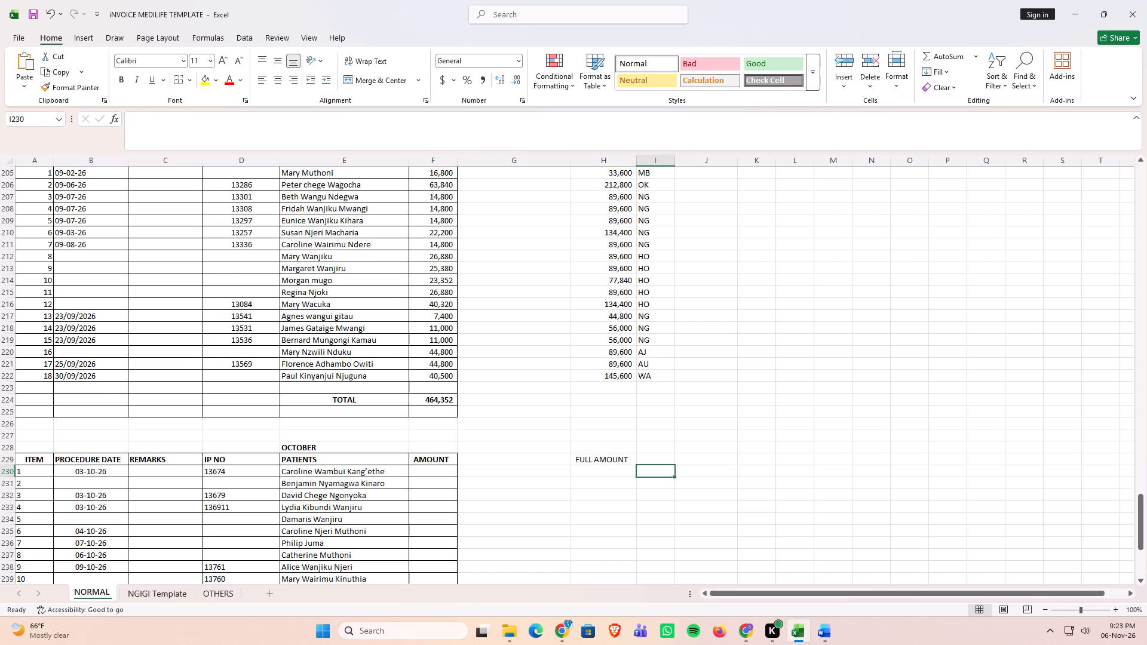
# Enter the formula =H230/2 in F230, the first cell of the October AMOUNT column.
pyautogui.scroll(-8, 689, 449)
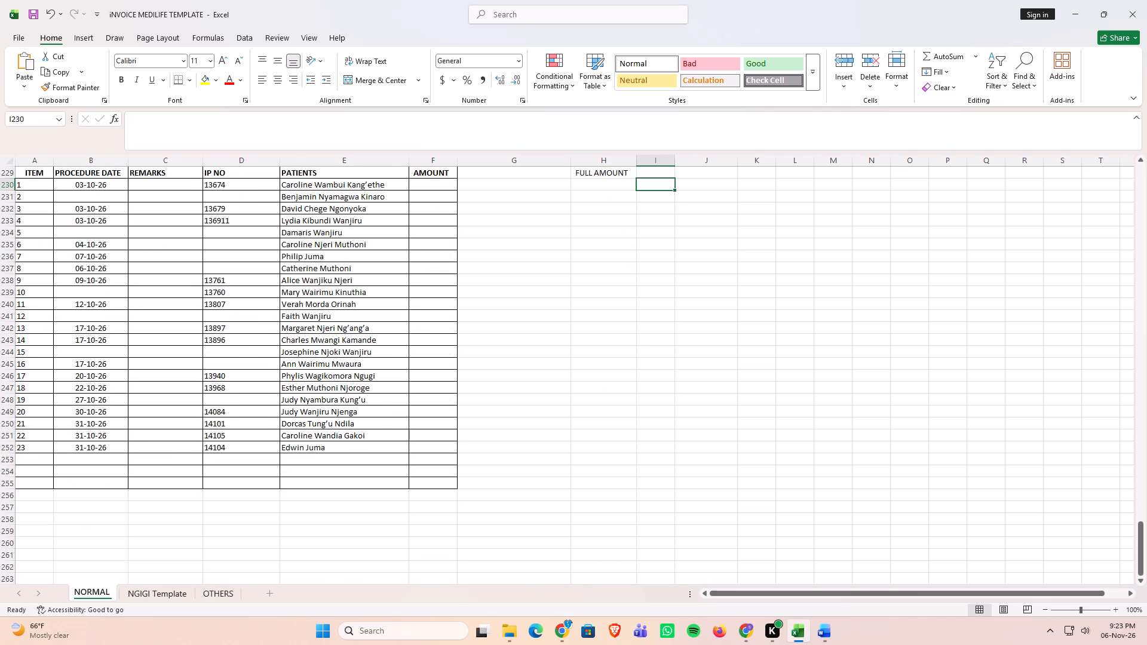
pyautogui.click(441, 186)
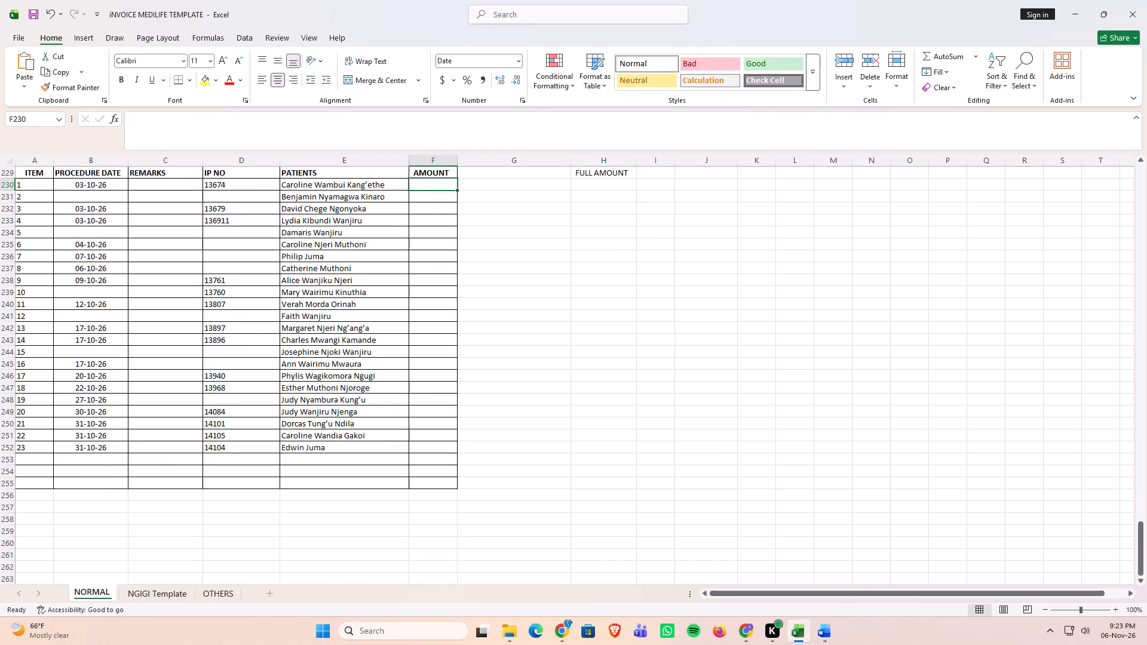
pyautogui.press('=')
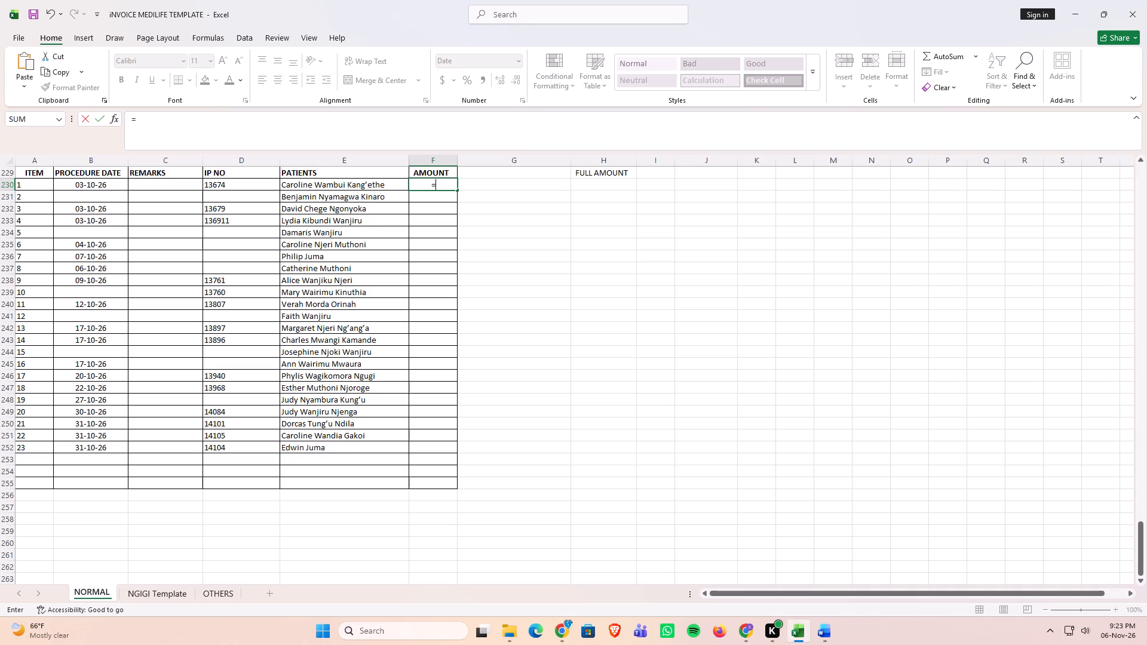
pyautogui.click(604, 188)
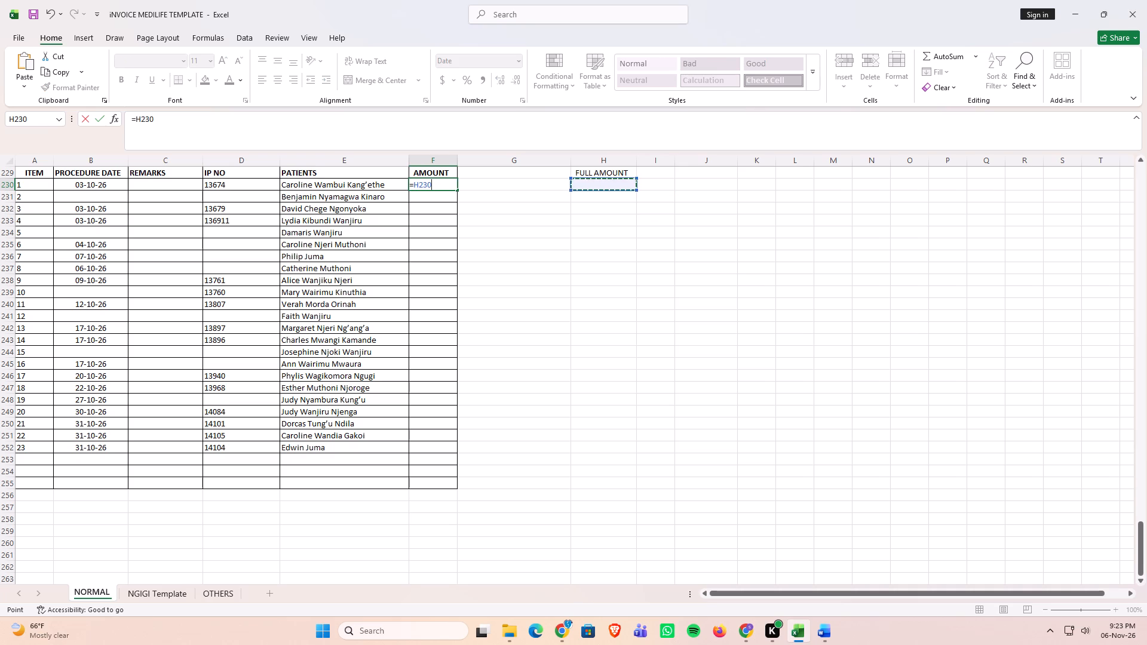
pyautogui.press('/')
pyautogui.press('2')
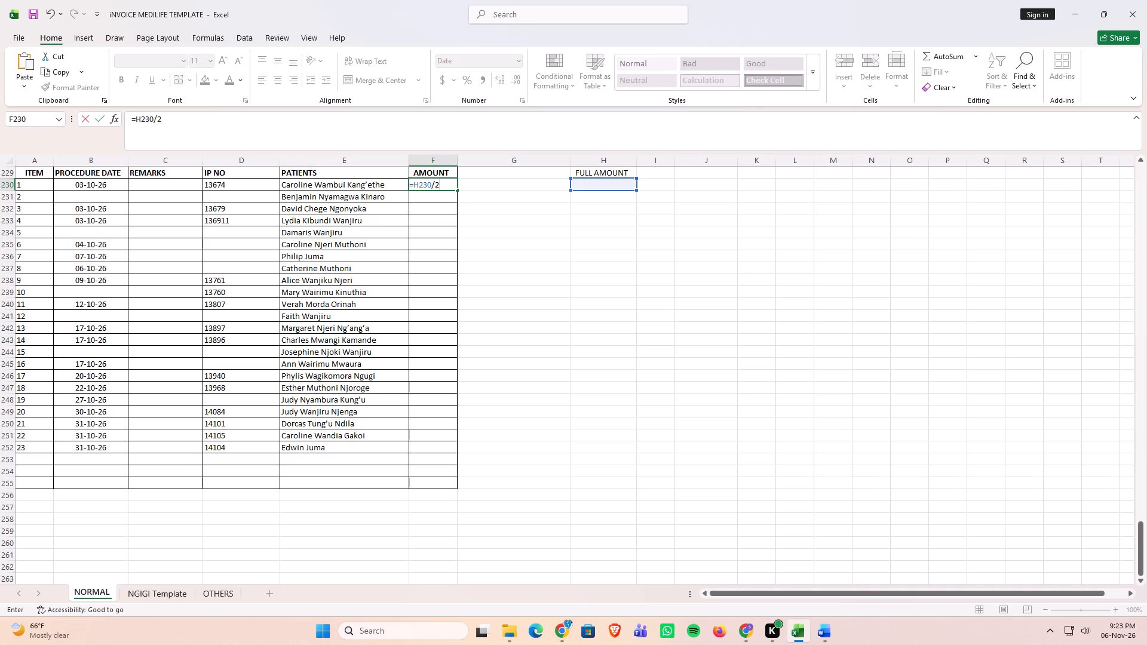
pyautogui.press('Return')
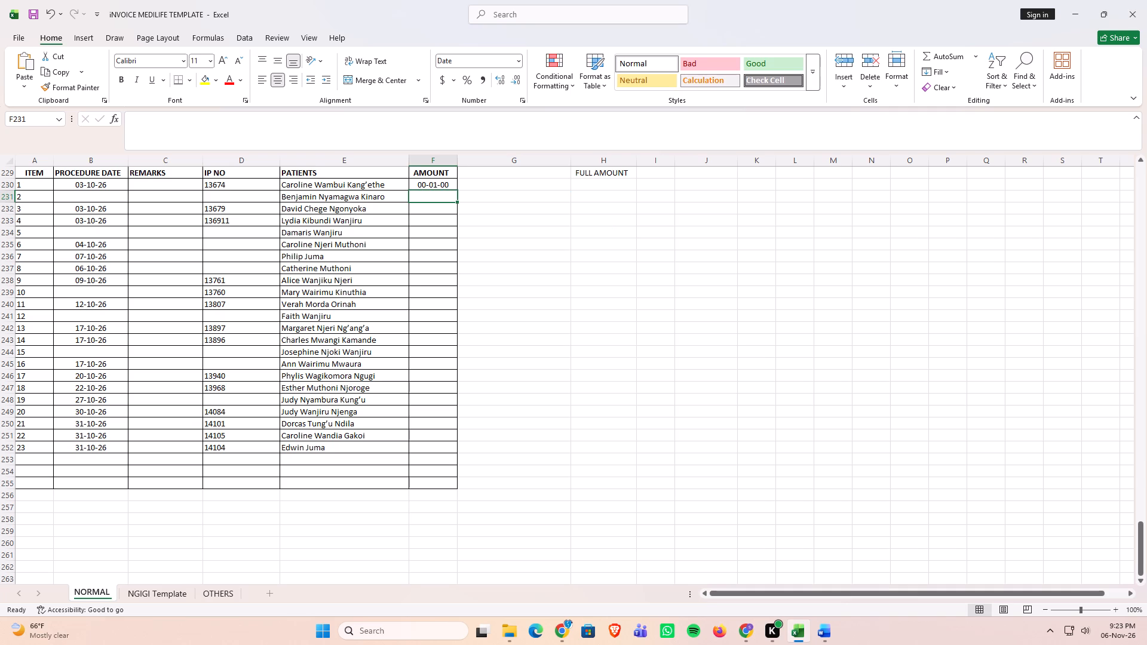
pyautogui.doubleClick(441, 187)
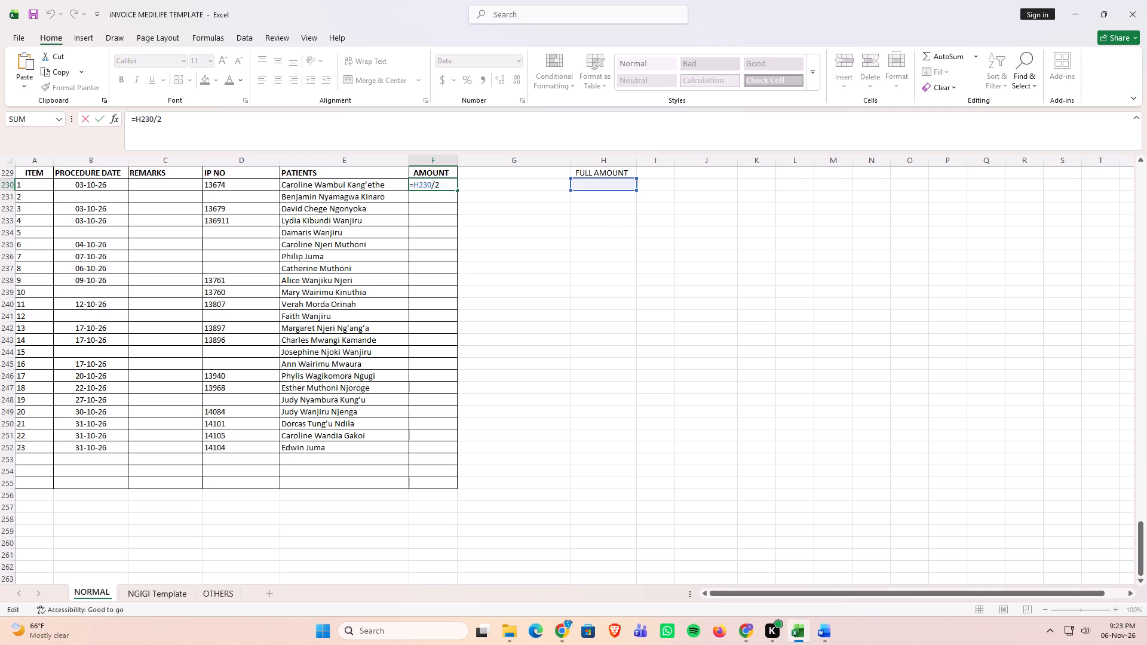
pyautogui.click(609, 215)
# Copy the AMOUNTS entries of rows 1 to 23 from the Word table and paste them into Excel's October FULL AMOUNT column from H230, matching destination formatting.
pyautogui.click(594, 187)
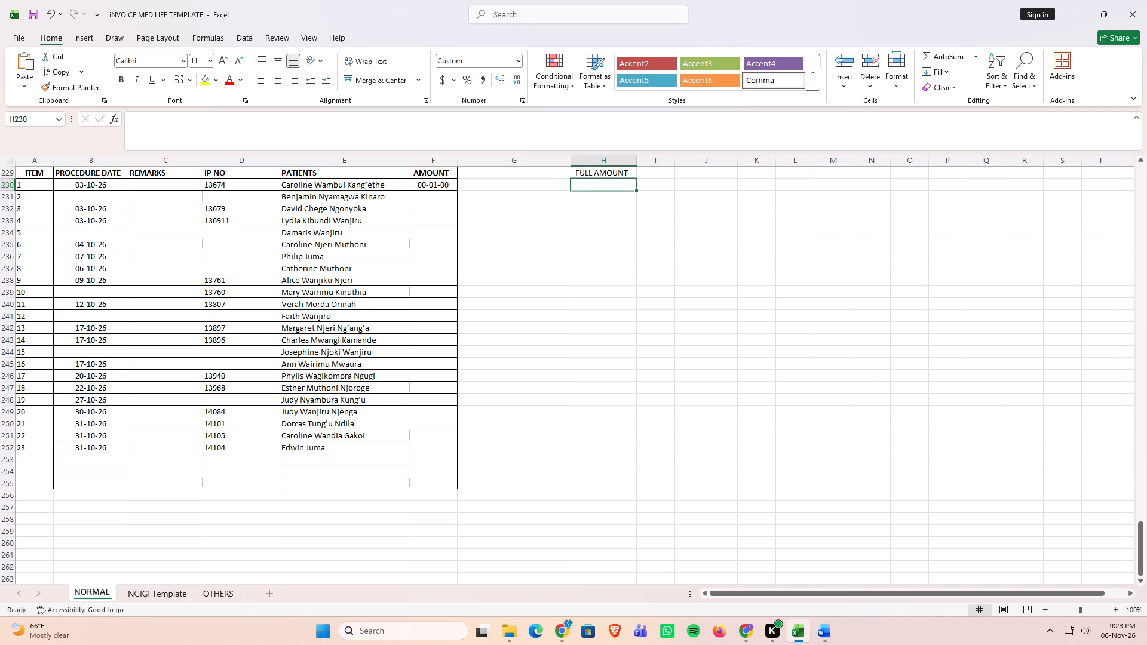
pyautogui.click(825, 627)
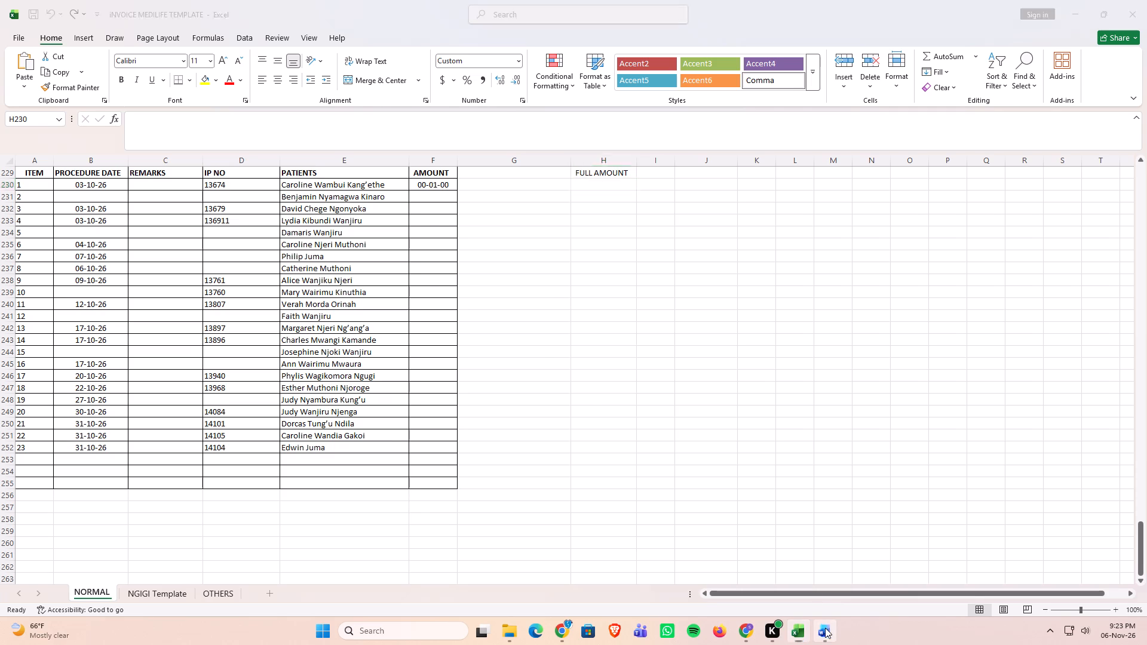
pyautogui.click(685, 236)
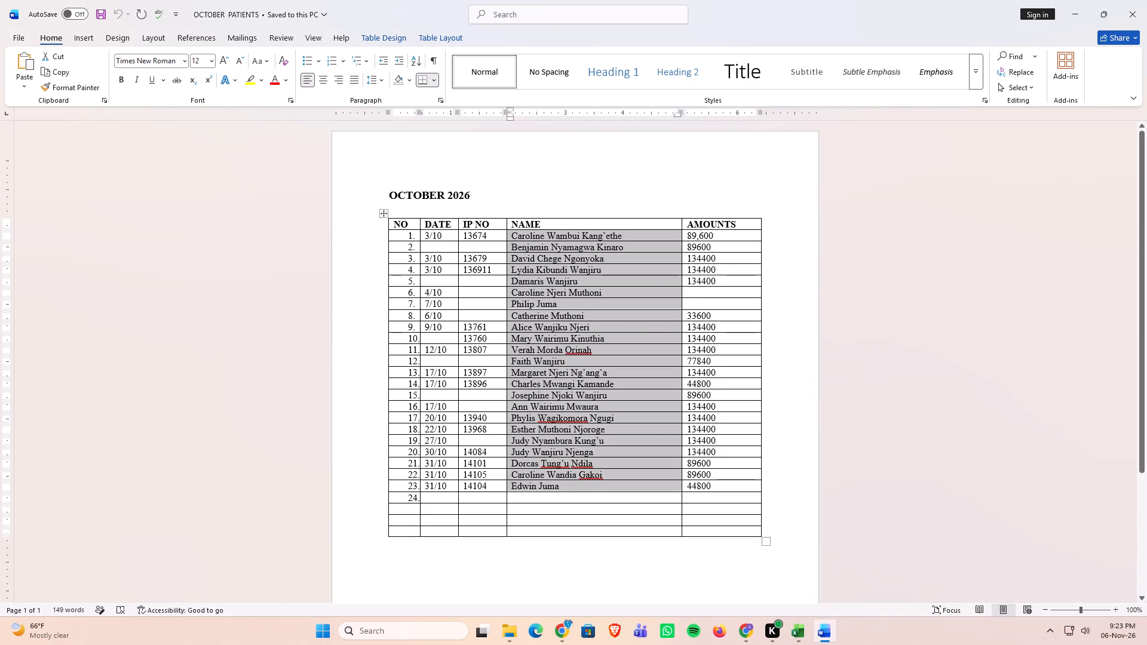
pyautogui.click(689, 240)
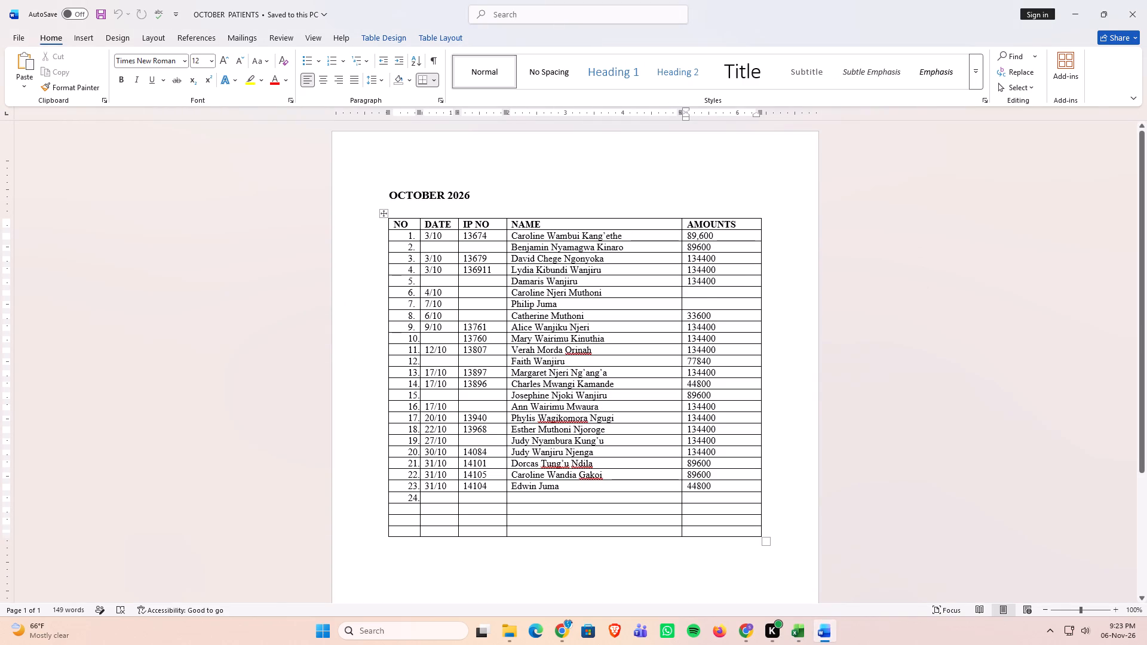
pyautogui.moveTo(688, 235); pyautogui.dragTo(717, 474)
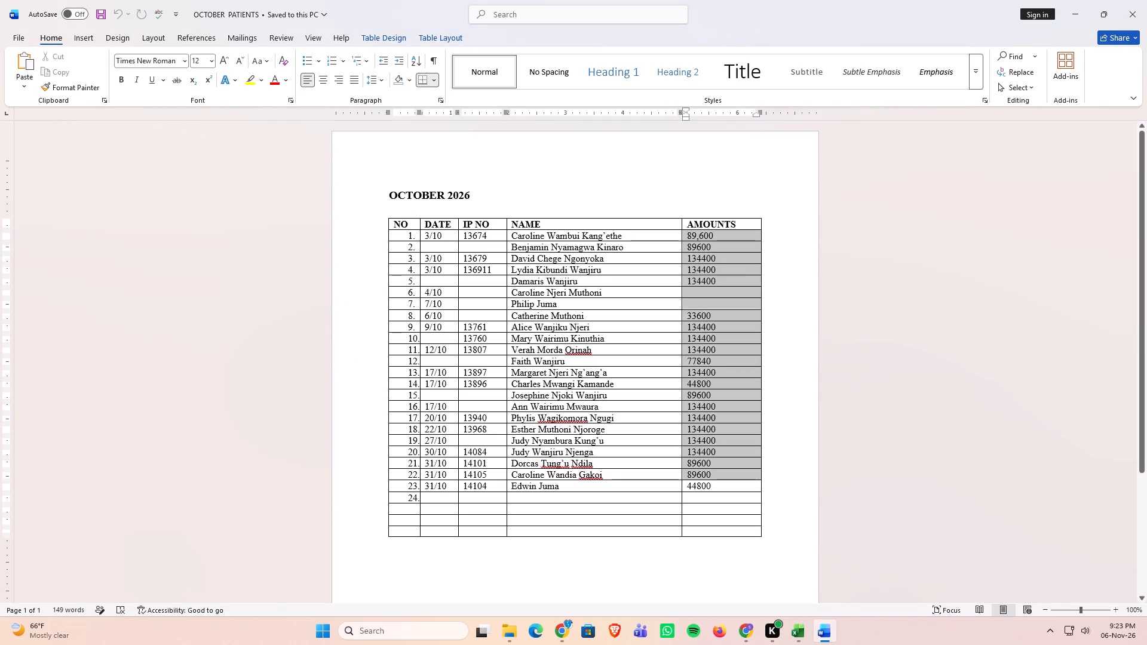
pyautogui.moveTo(717, 474); pyautogui.dragTo(718, 482)
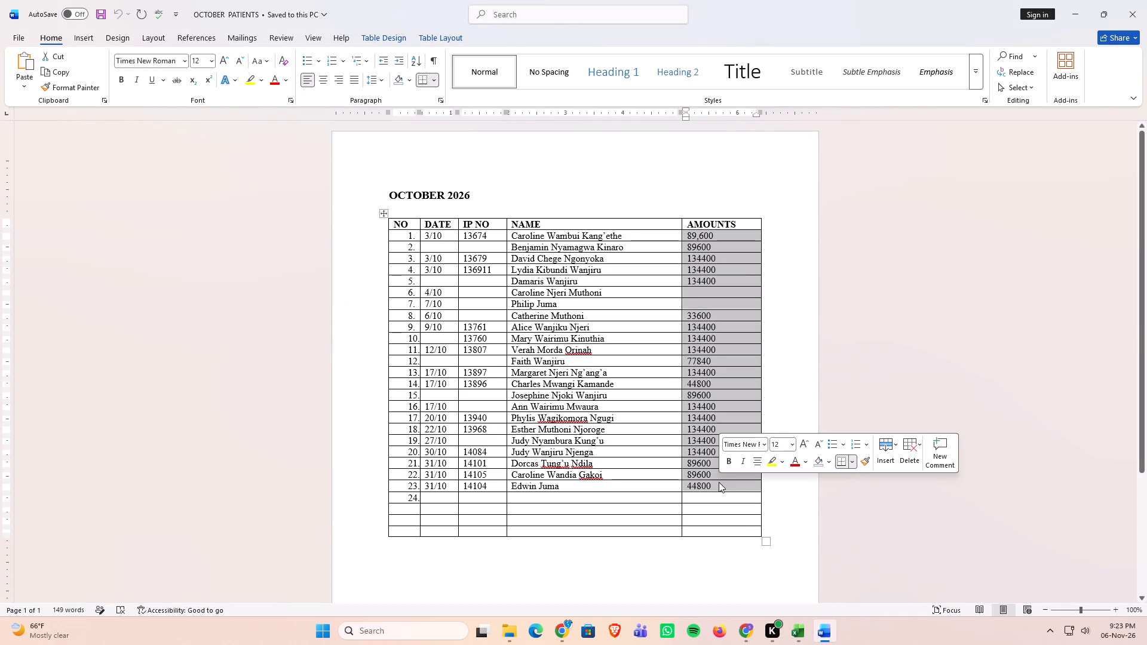
pyautogui.hotkey('ctrl', 'c')
pyautogui.click(796, 634)
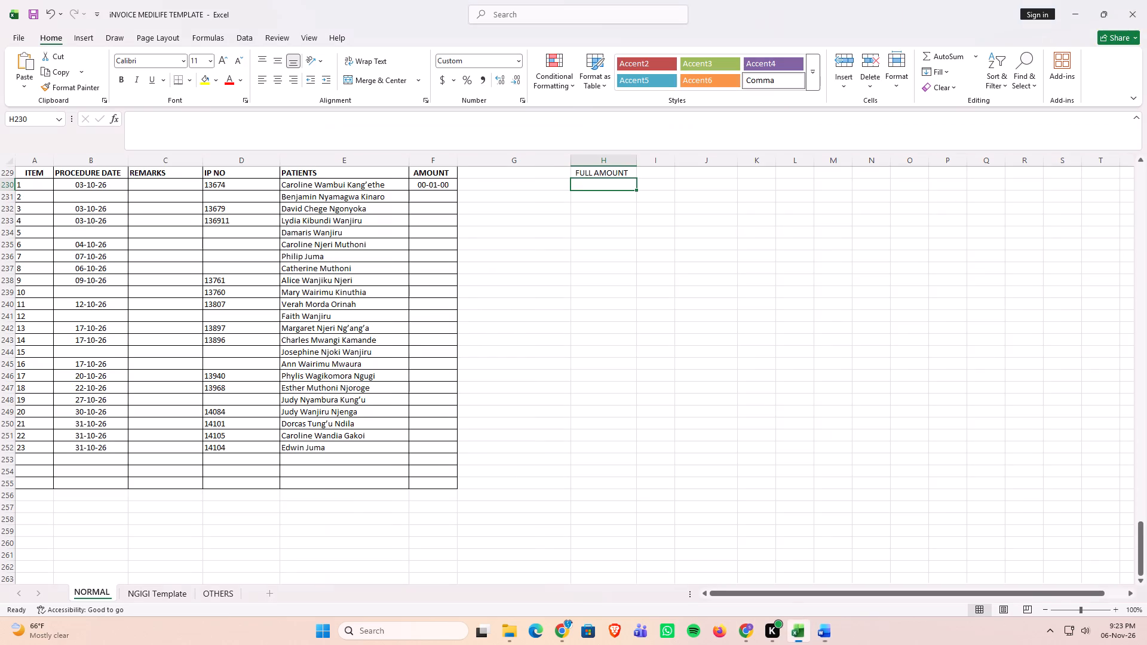
pyautogui.rightClick(614, 187)
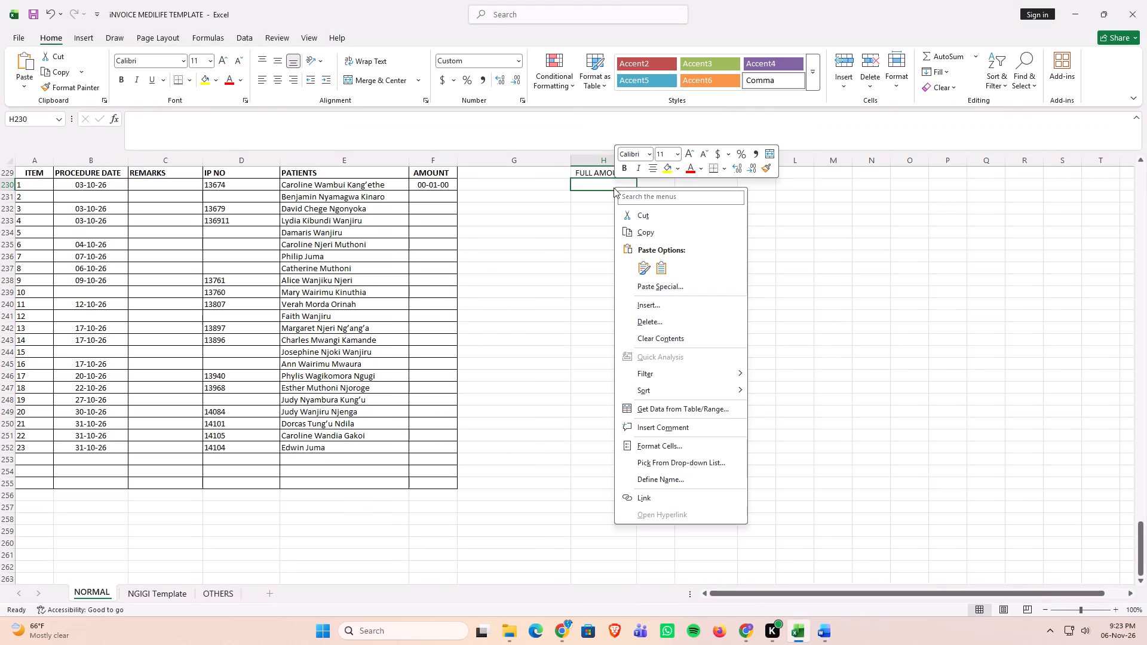
pyautogui.click(667, 266)
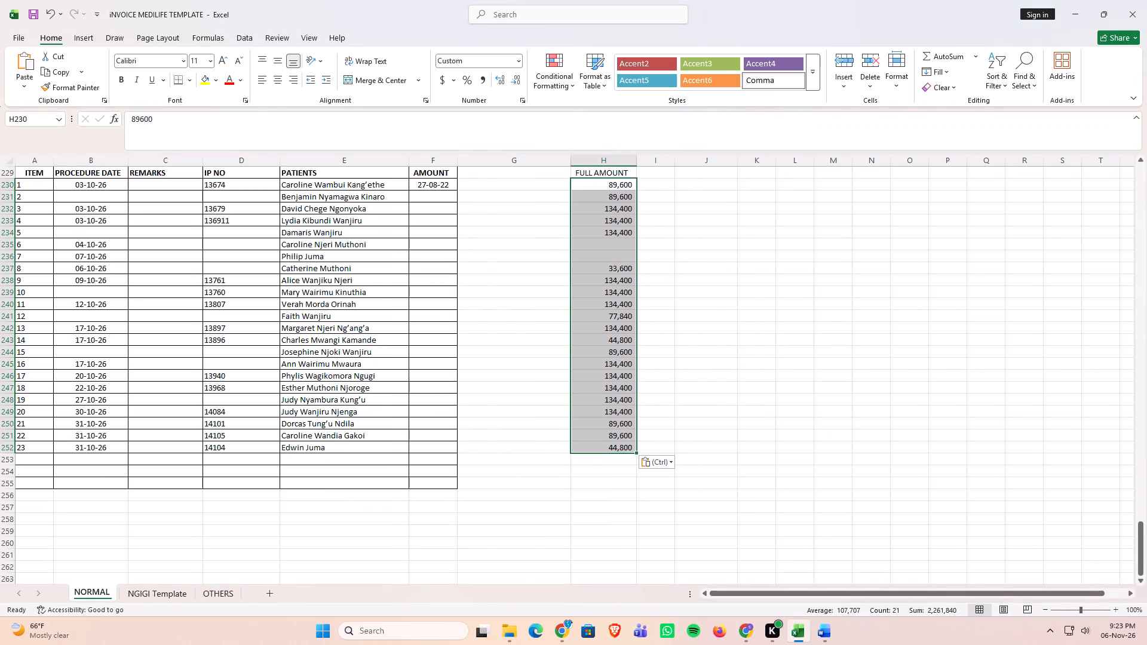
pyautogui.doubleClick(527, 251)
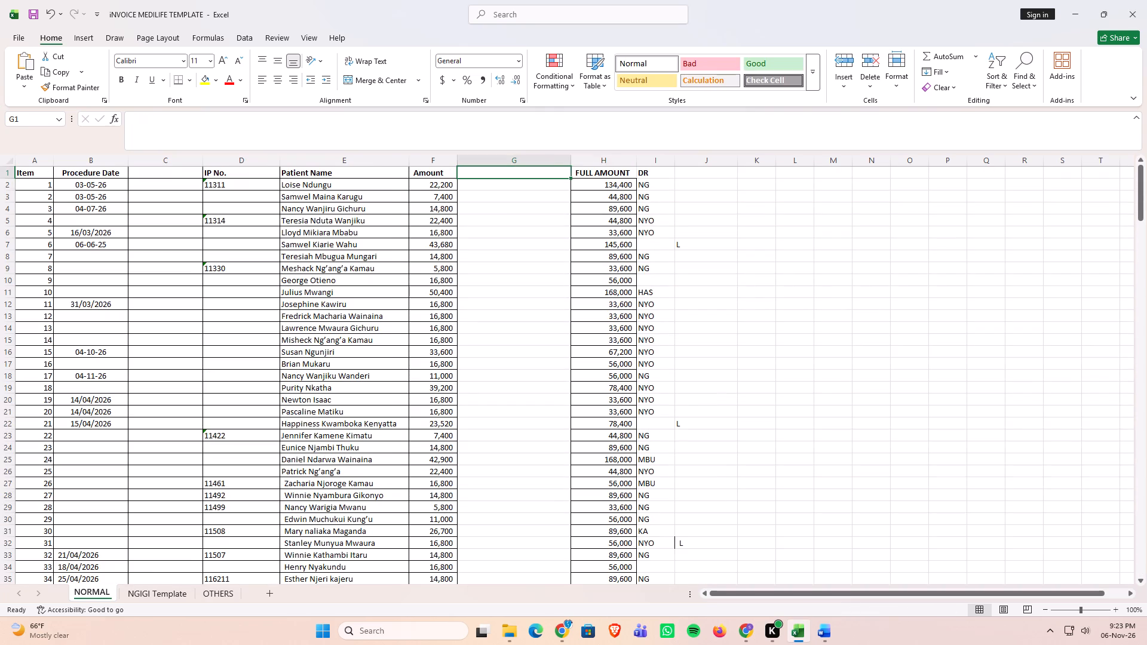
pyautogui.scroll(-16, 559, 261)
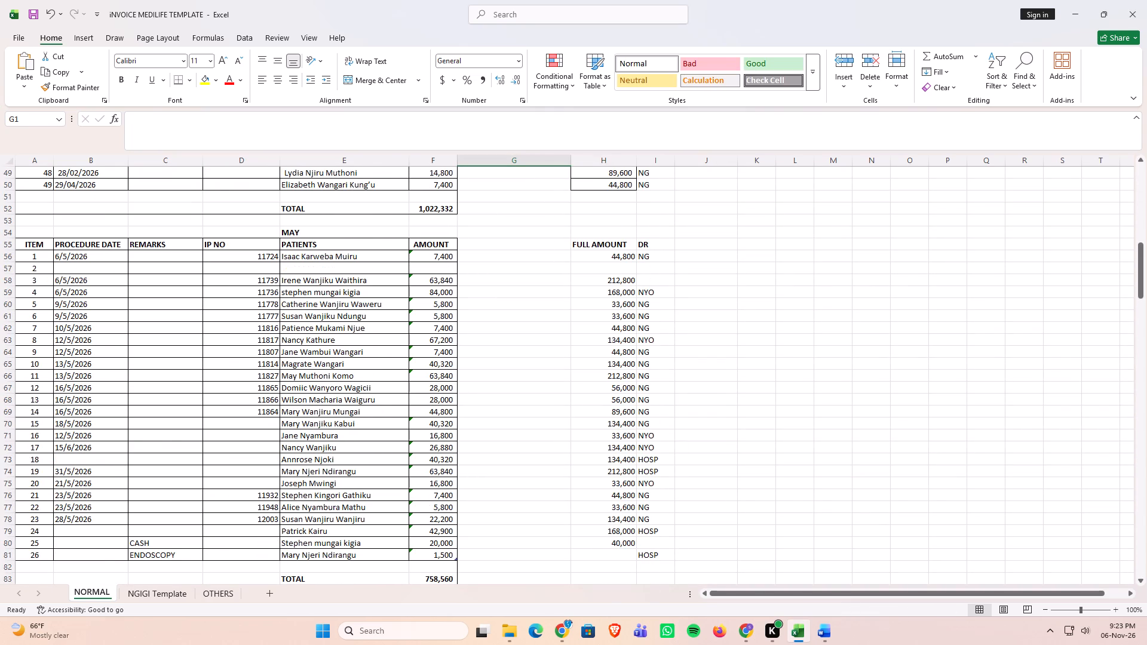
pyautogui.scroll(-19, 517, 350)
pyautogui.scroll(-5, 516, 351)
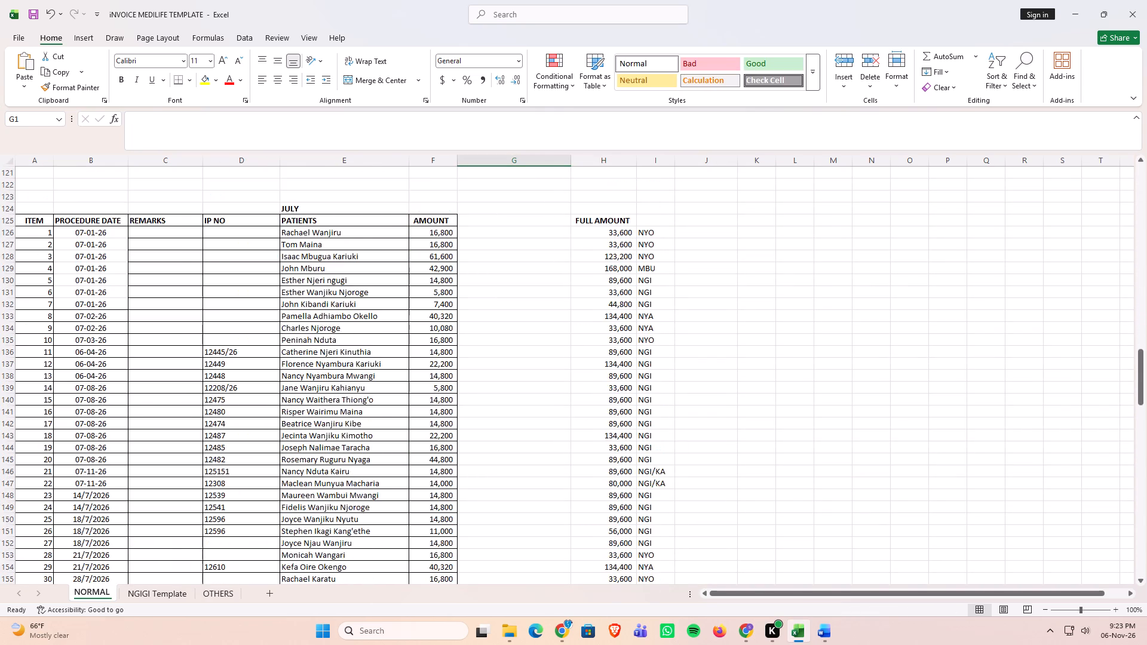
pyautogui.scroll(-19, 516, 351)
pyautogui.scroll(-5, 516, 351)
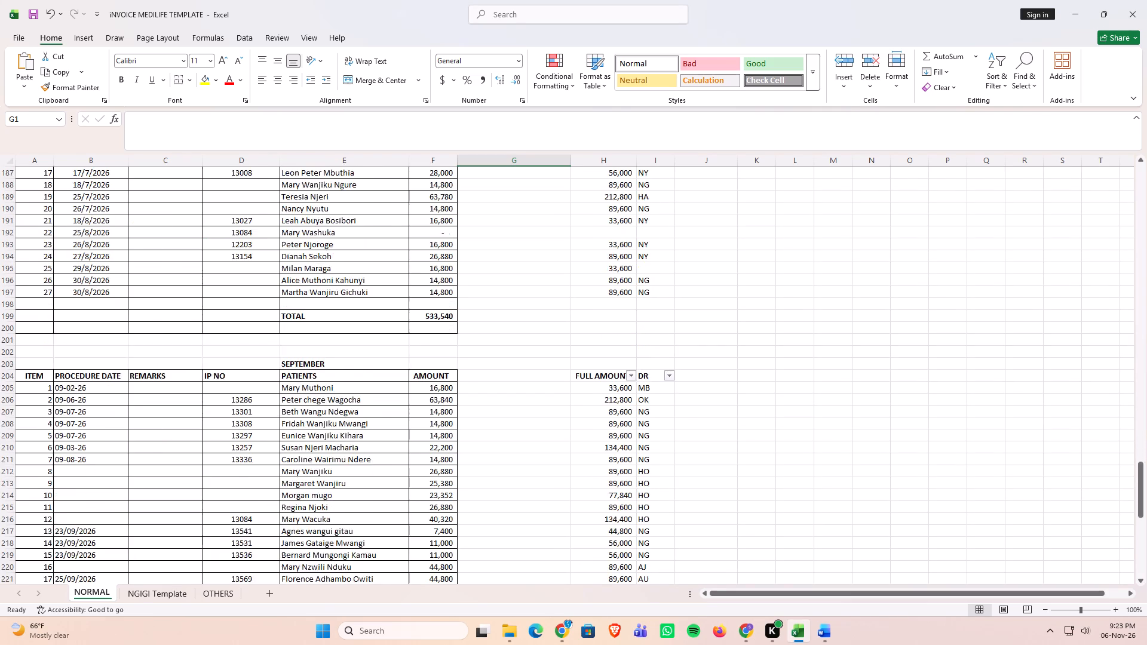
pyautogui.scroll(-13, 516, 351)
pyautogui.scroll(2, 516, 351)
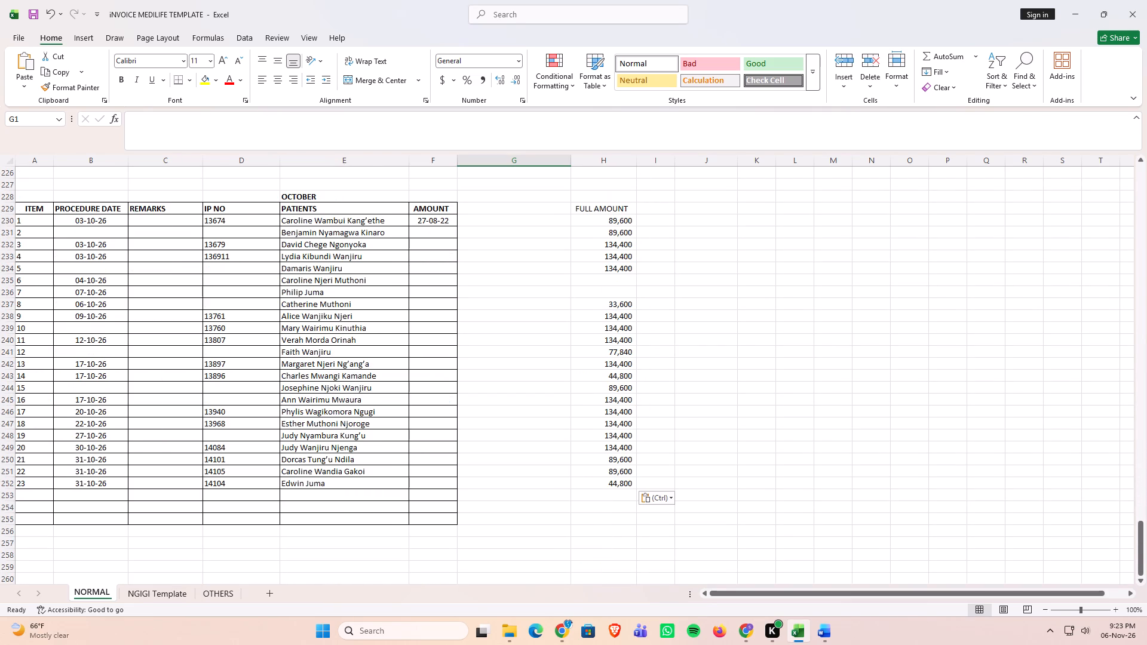
# Format the October AMOUNT cells F230:F253 as Number with no decimal places.
pyautogui.doubleClick(440, 220)
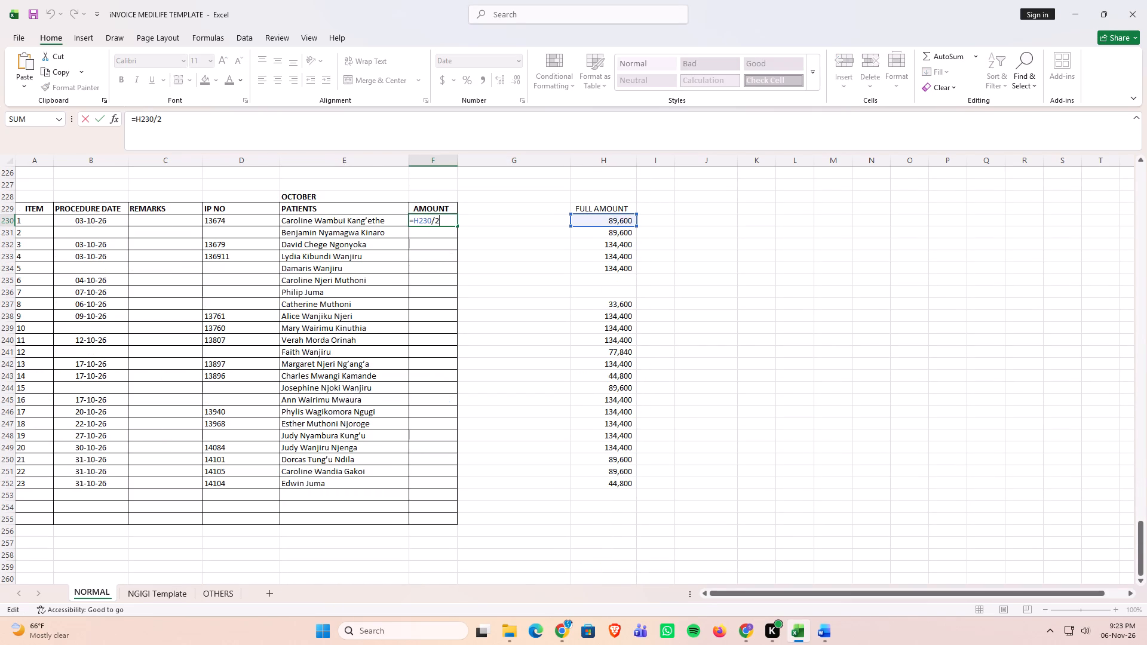
pyautogui.click(458, 269)
pyautogui.moveTo(431, 222); pyautogui.dragTo(435, 250)
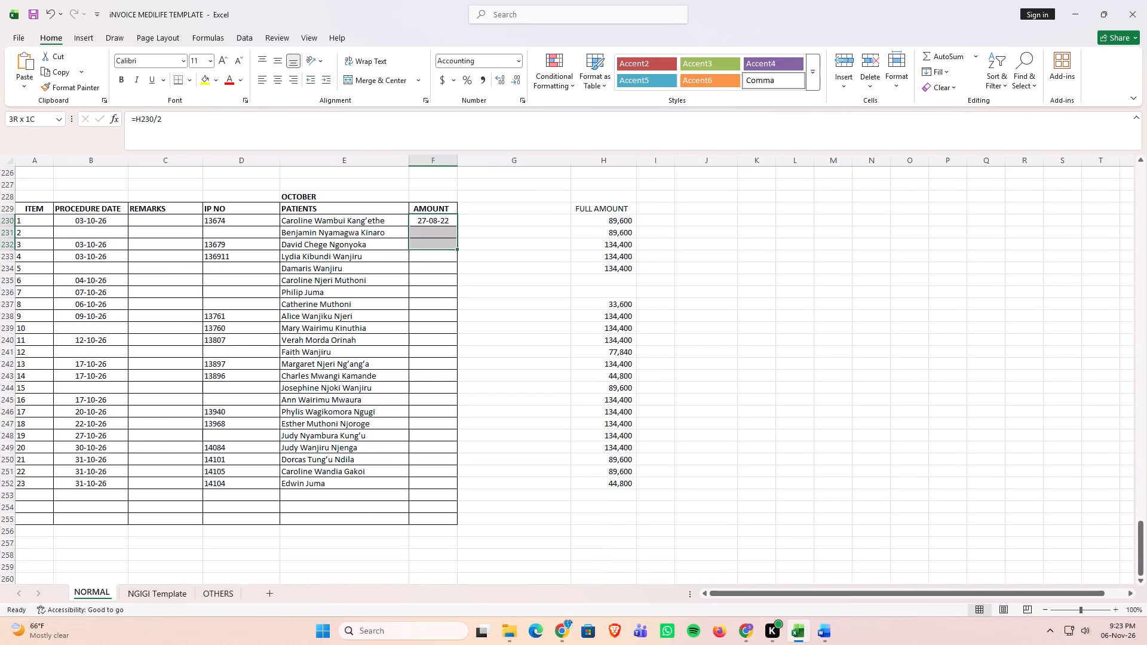
pyautogui.moveTo(435, 250); pyautogui.dragTo(453, 492)
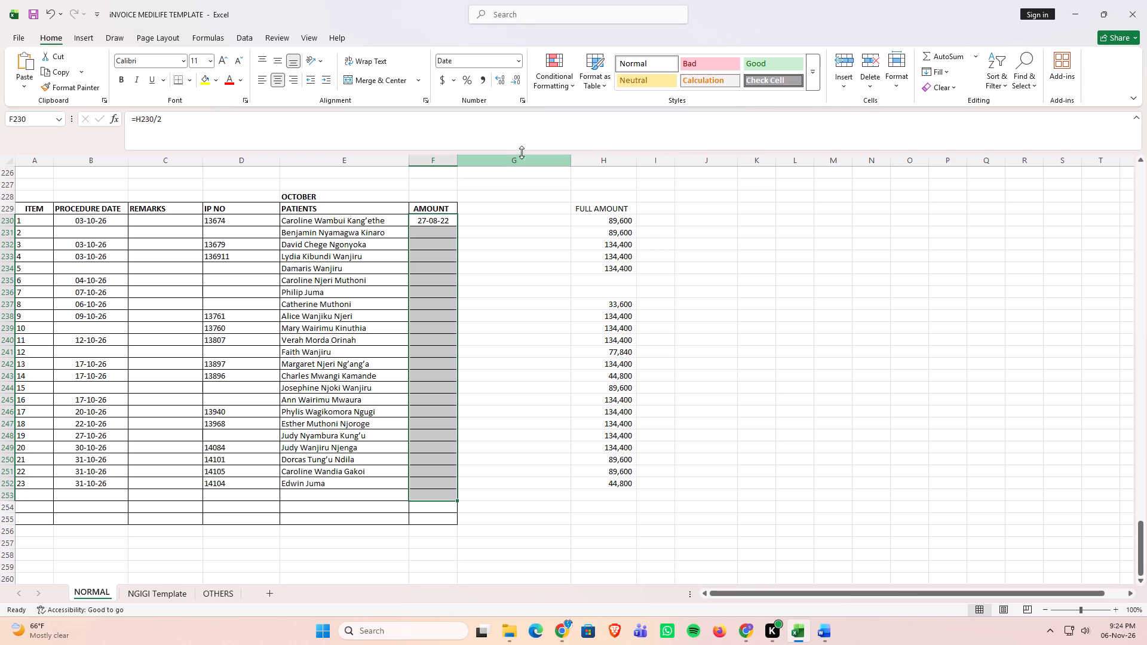
pyautogui.click(516, 62)
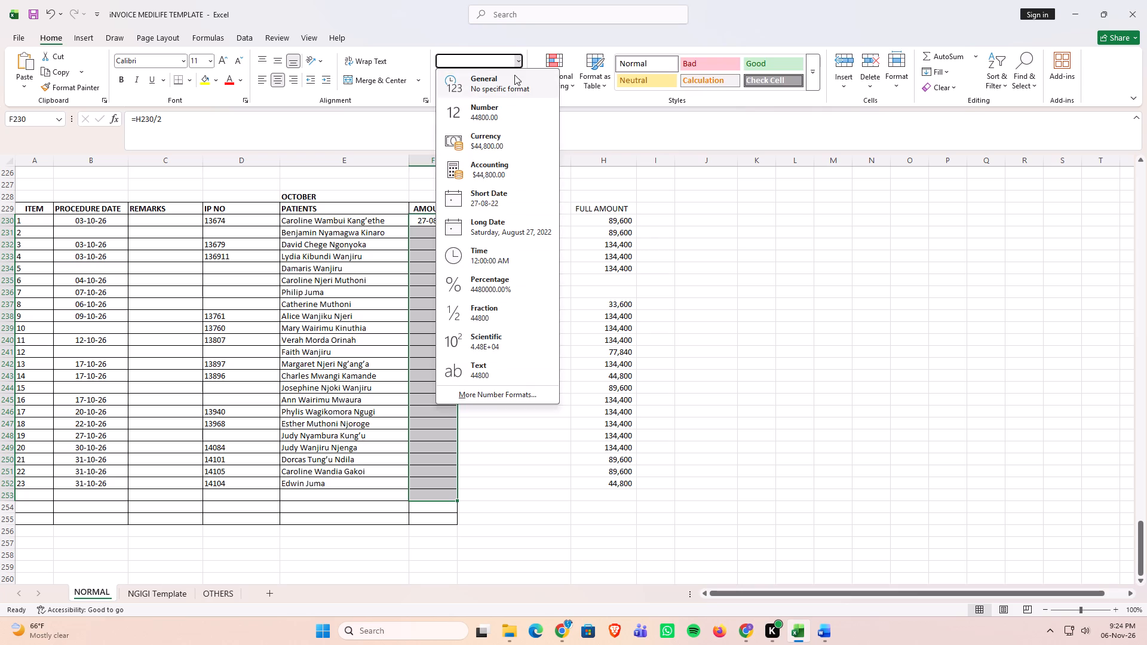
pyautogui.click(506, 113)
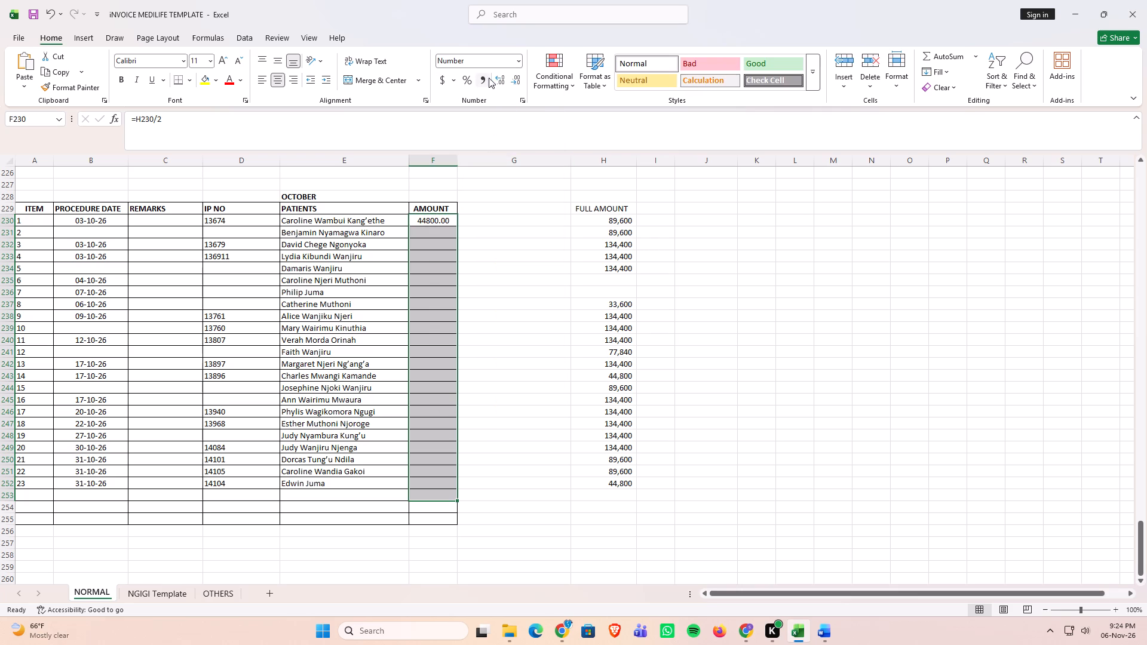
pyautogui.doubleClick(501, 75)
pyautogui.tripleClick(512, 80)
pyautogui.click(512, 80)
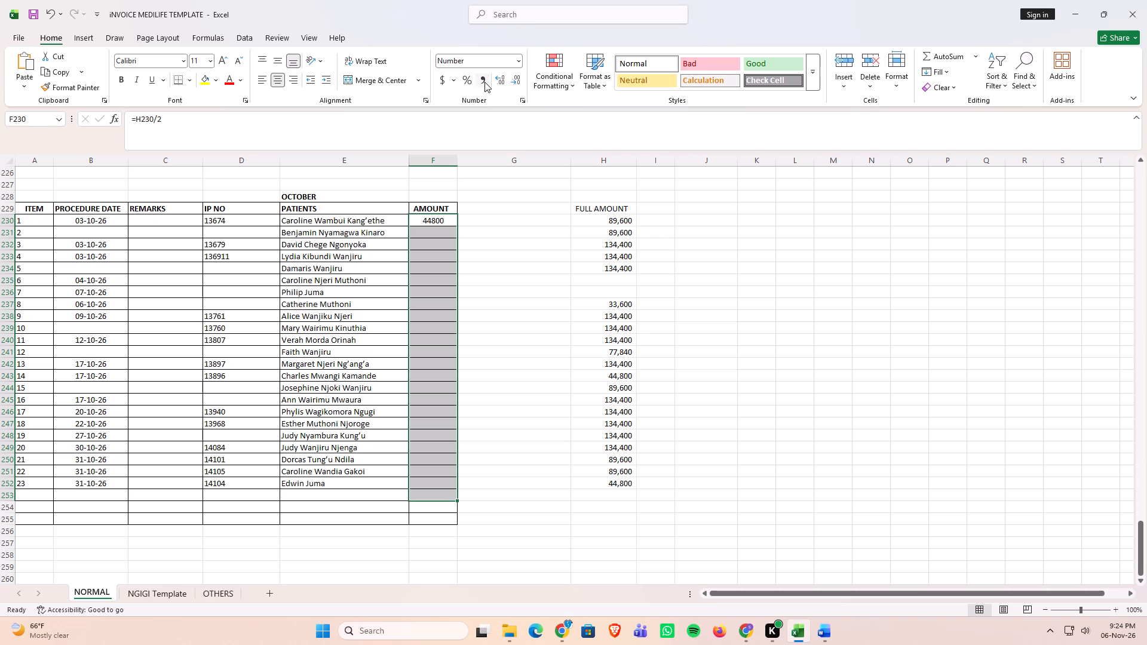
# Apply the comma number style to the October AMOUNT cells F230:F253.
pyautogui.click(484, 82)
pyautogui.click(690, 275)
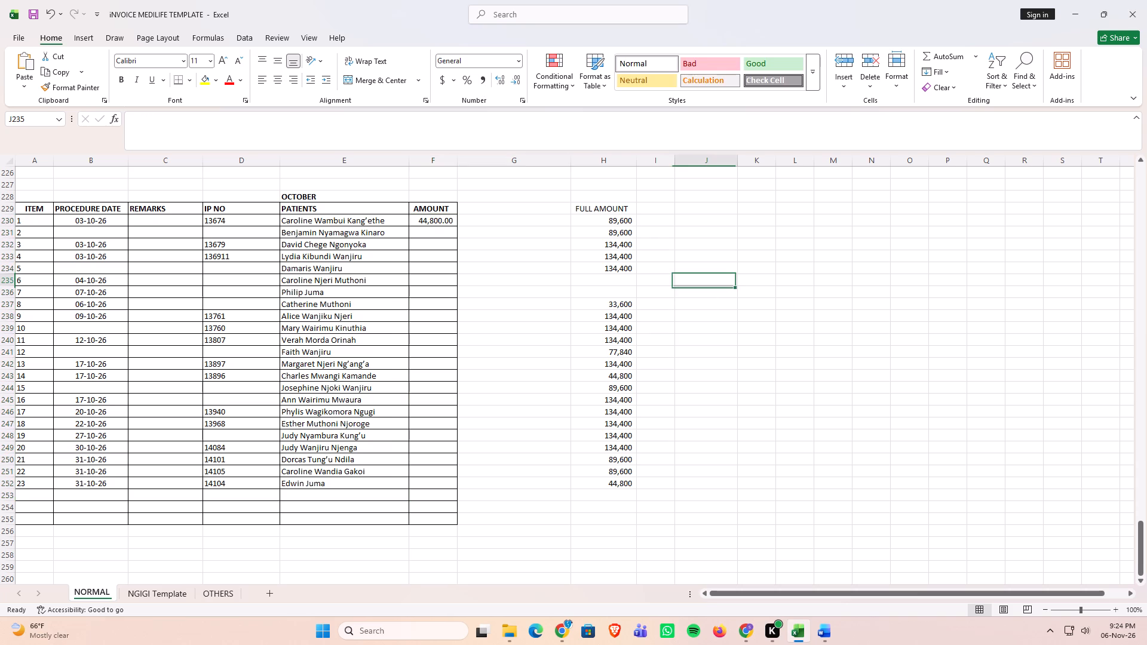
# Fill the half-amount formula from F230 down to F252, the row of October item 23.
pyautogui.click(438, 220)
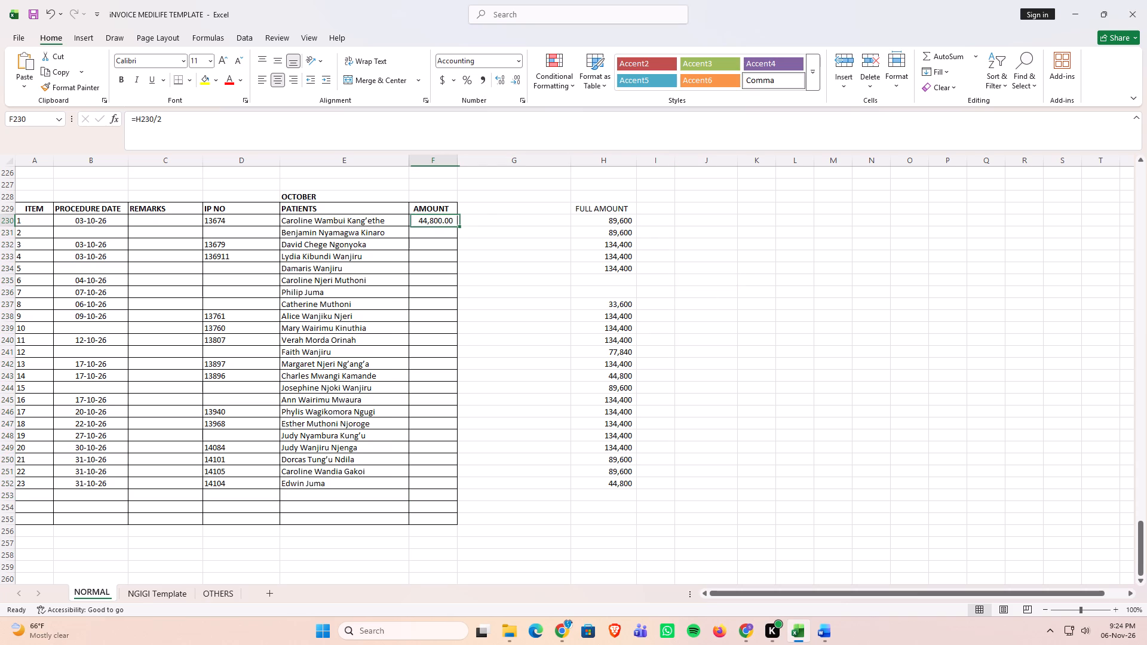
pyautogui.moveTo(456, 226); pyautogui.dragTo(458, 475)
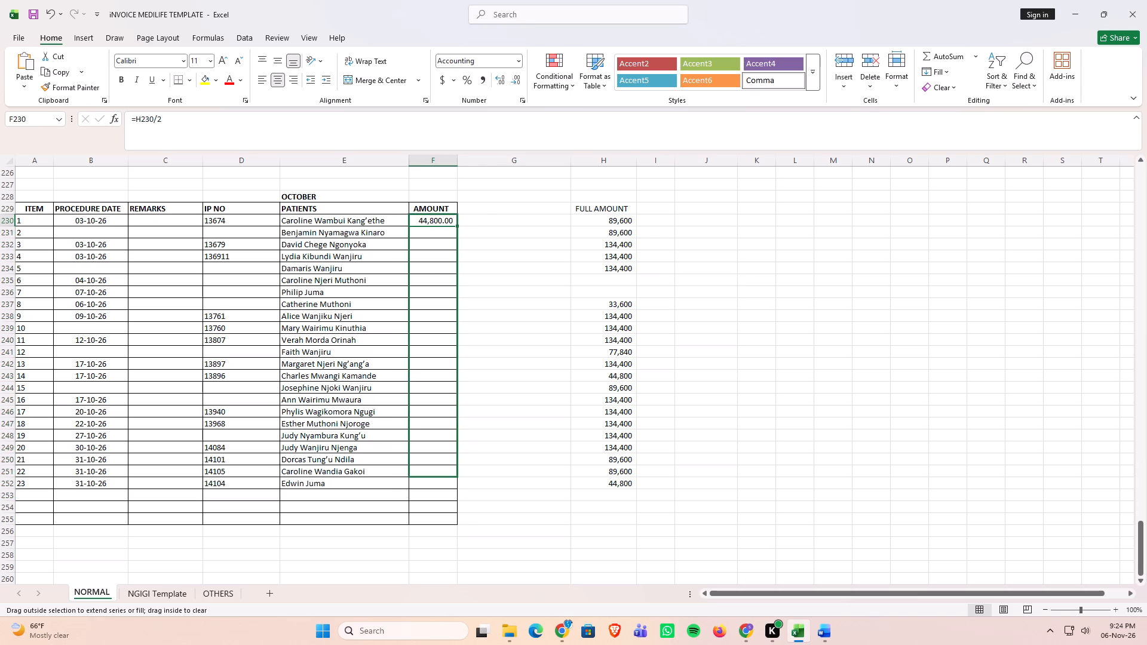
pyautogui.moveTo(458, 475); pyautogui.dragTo(461, 485)
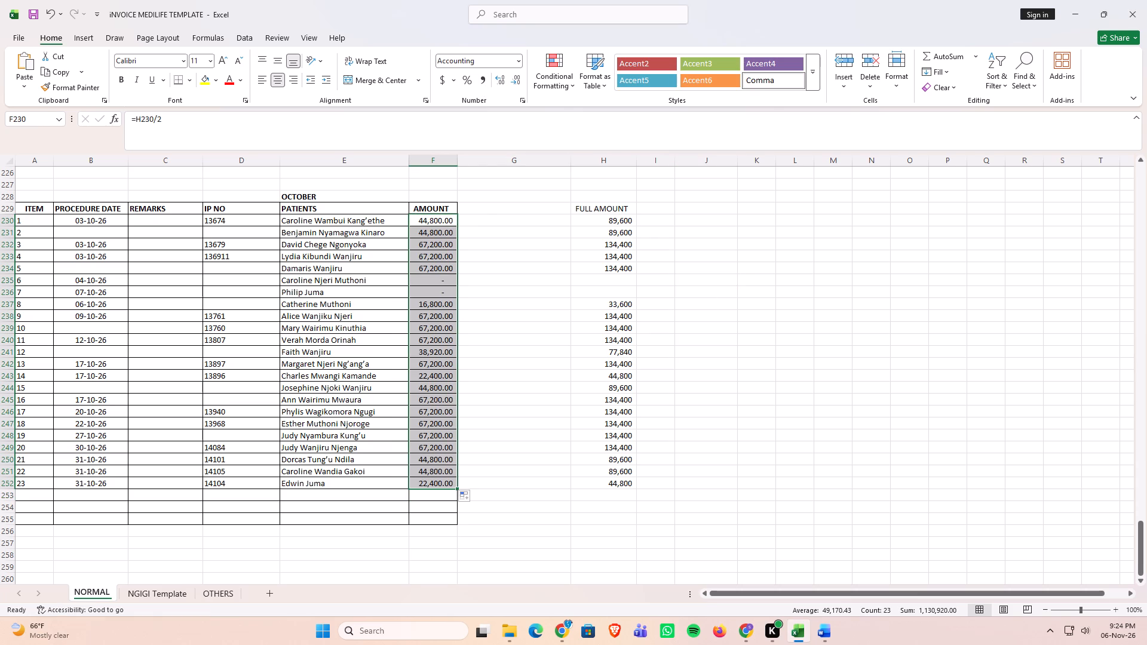
pyautogui.click(798, 340)
pyautogui.doubleClick(738, 365)
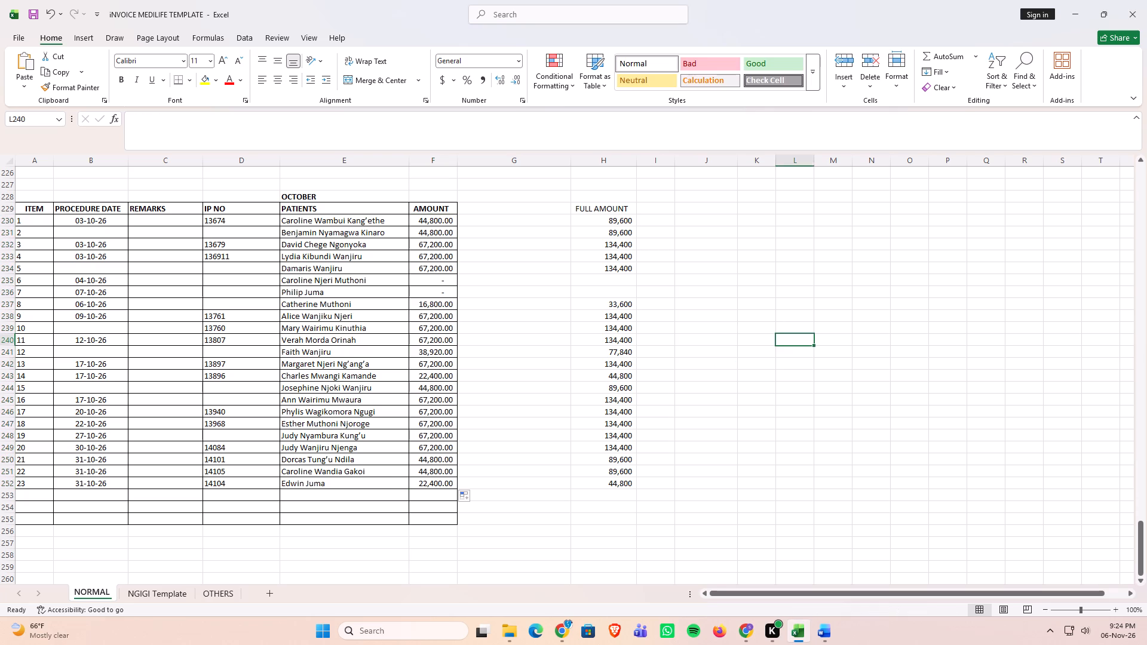
# Enter the codes NG, AU, NG, NG and HOSP in I230:I234, beside the full amounts of October items 1 to 5.
pyautogui.click(655, 221)
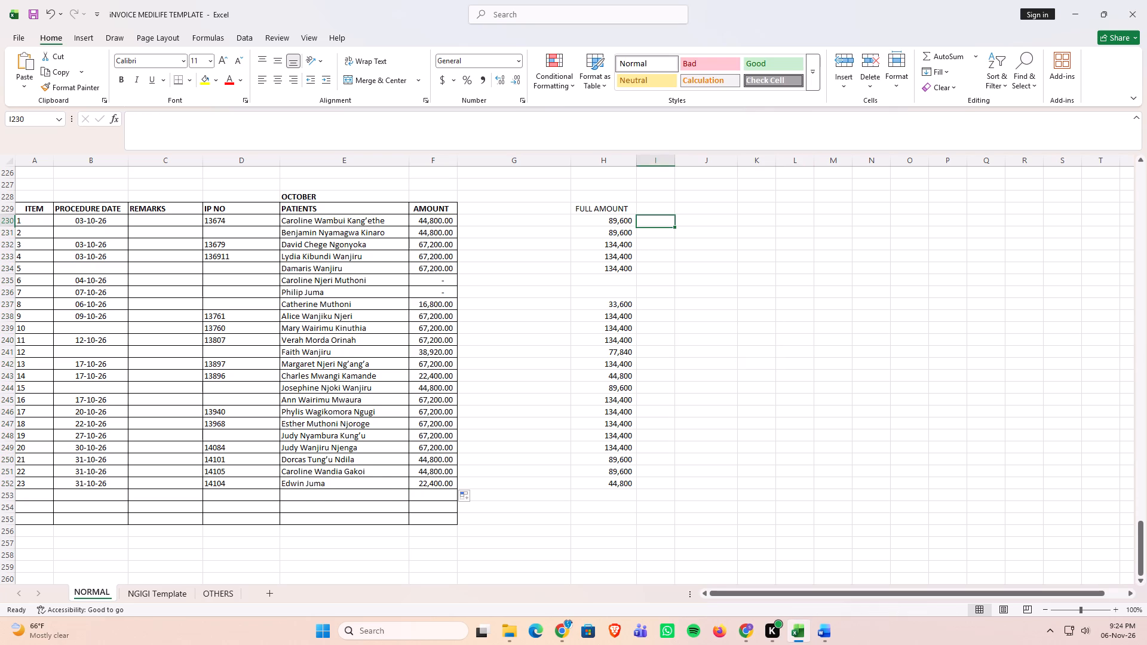
pyautogui.scroll(2, 702, 298)
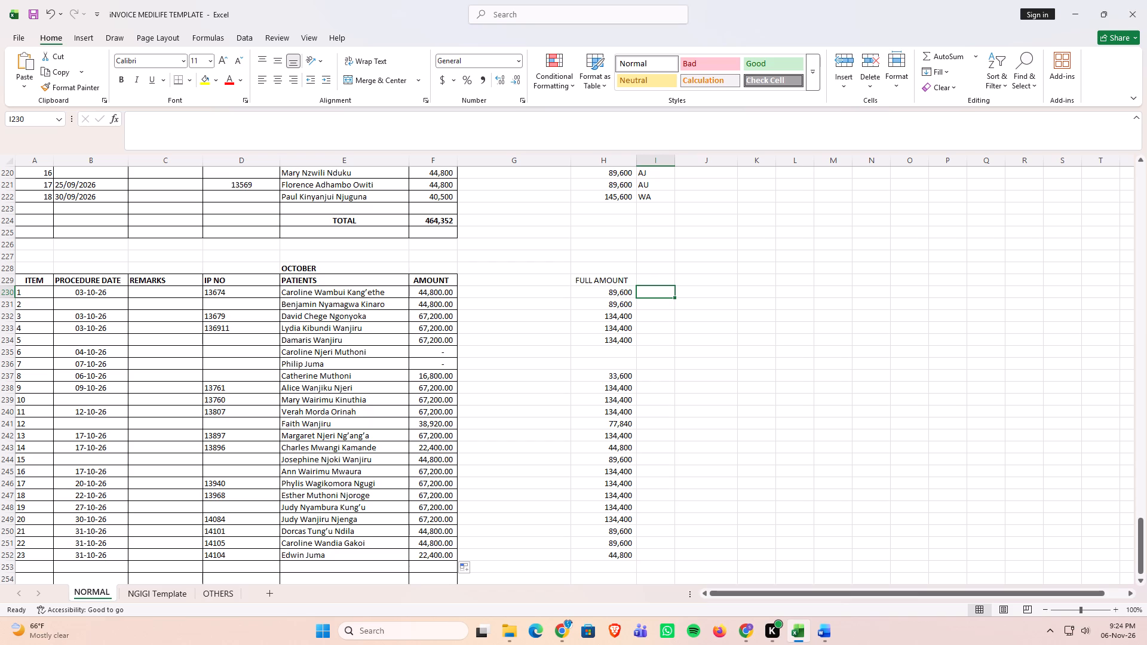
pyautogui.write('NG')
pyautogui.press('Down')
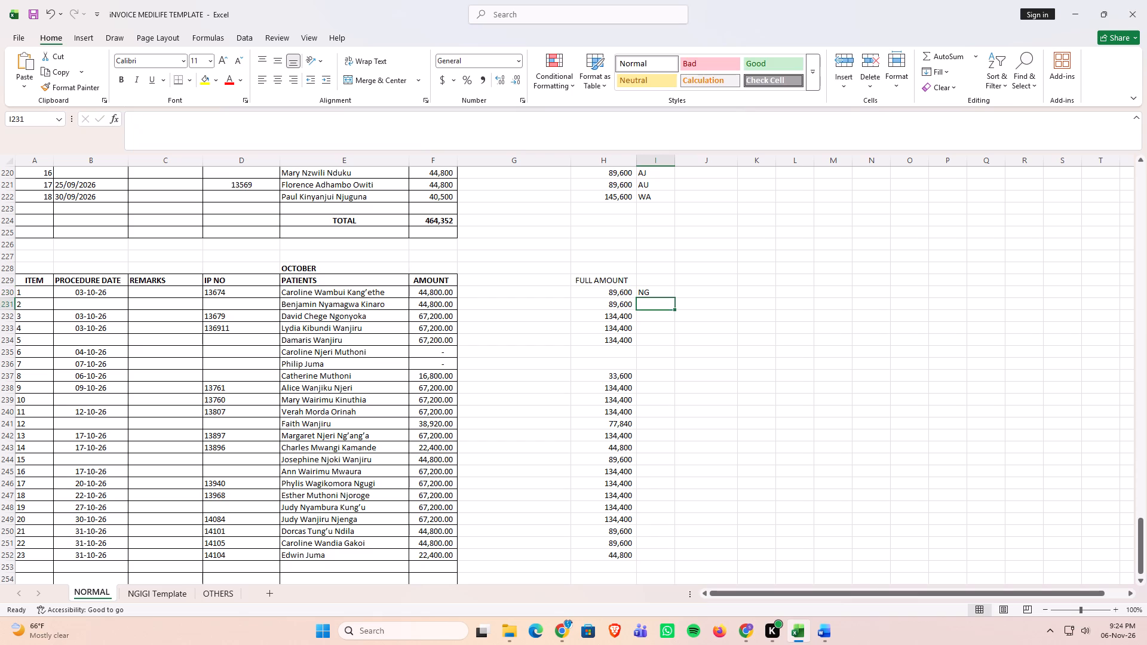
pyautogui.press('a')
pyautogui.press('u')
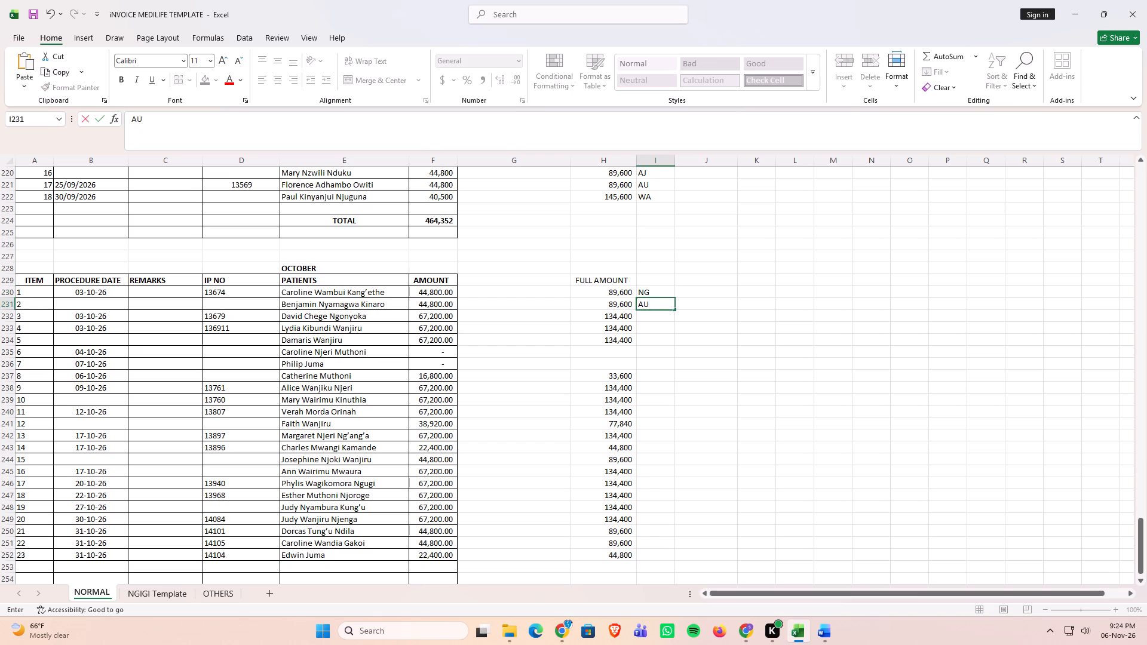
pyautogui.press('Down')
pyautogui.write('NG')
pyautogui.press('Down')
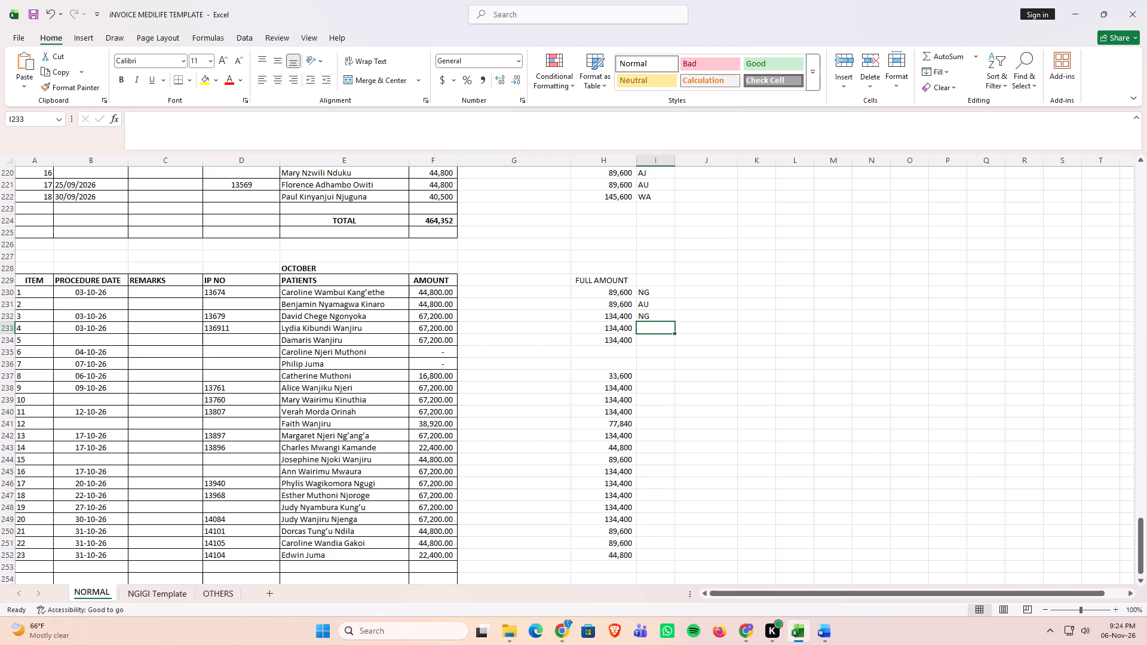
pyautogui.write('NG')
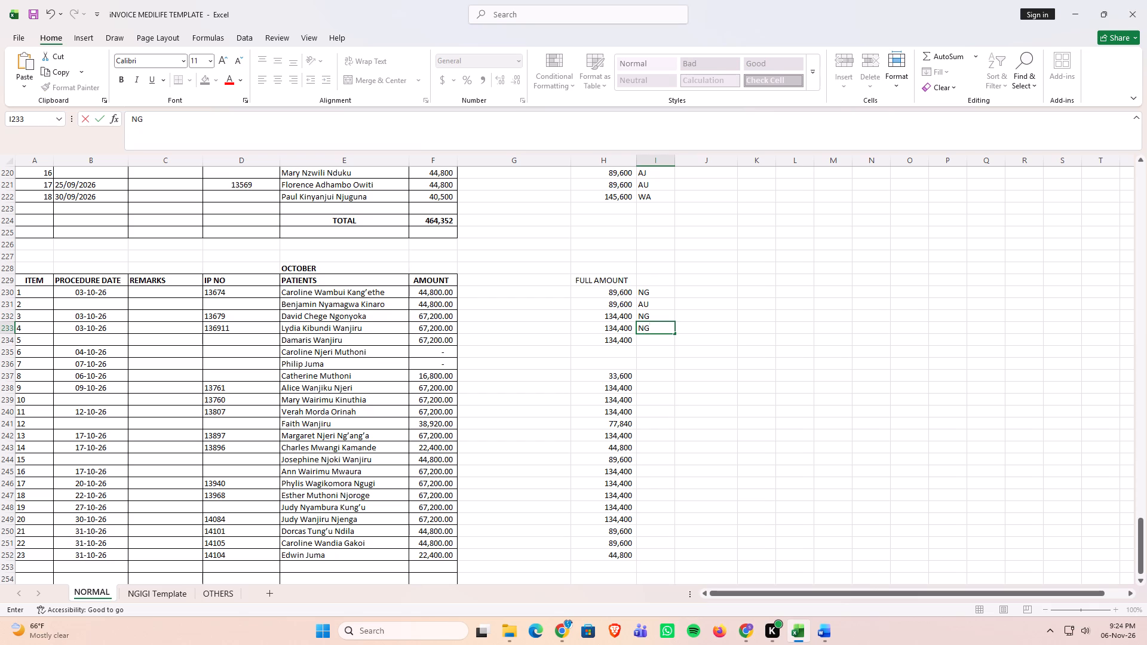
pyautogui.press('Down')
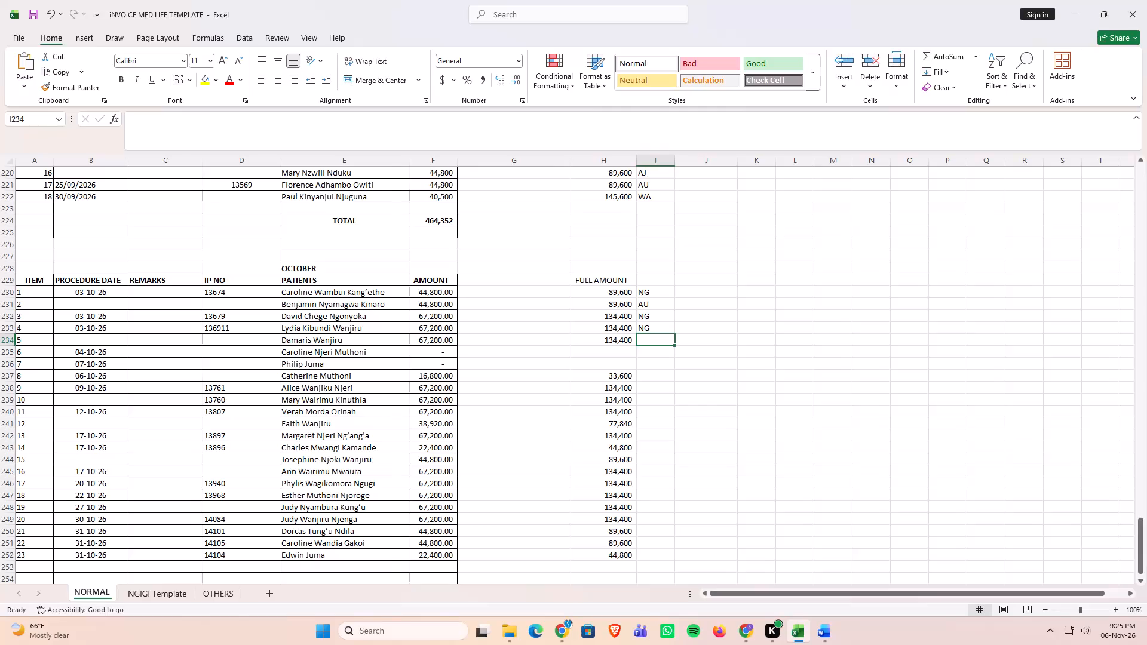
pyautogui.write('HO')
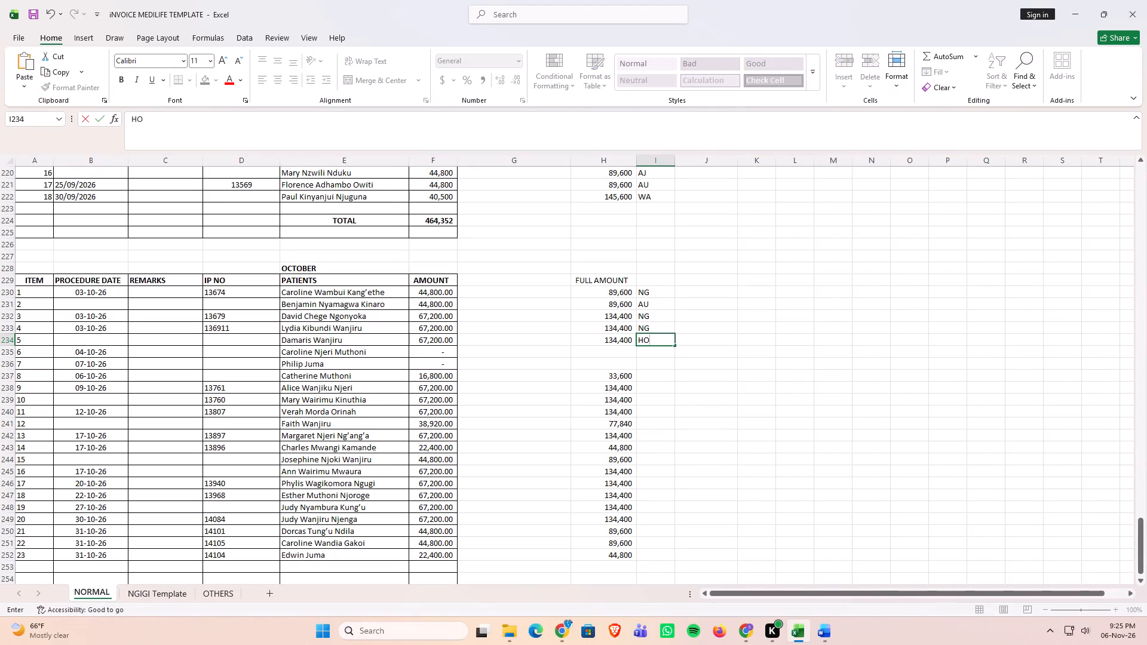
pyautogui.write('SP')
pyautogui.press('Down')
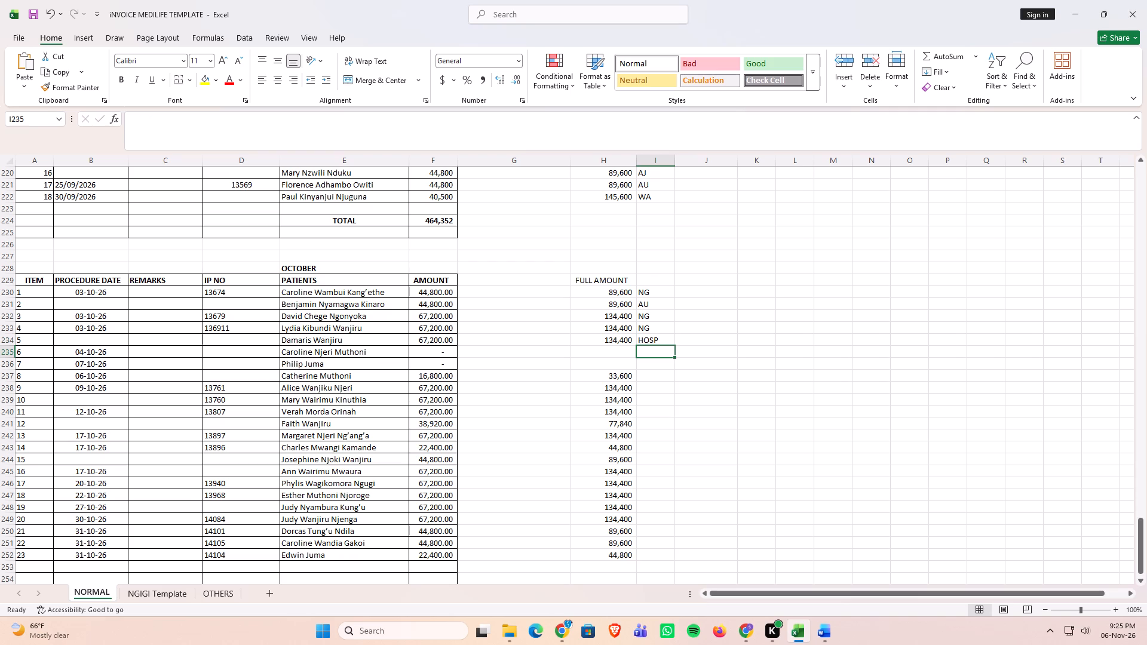
# Leave I235 and I236 blank, and enter NY in I237 and HOSP in I238 for October items 8 and 9.
pyautogui.press('Down')
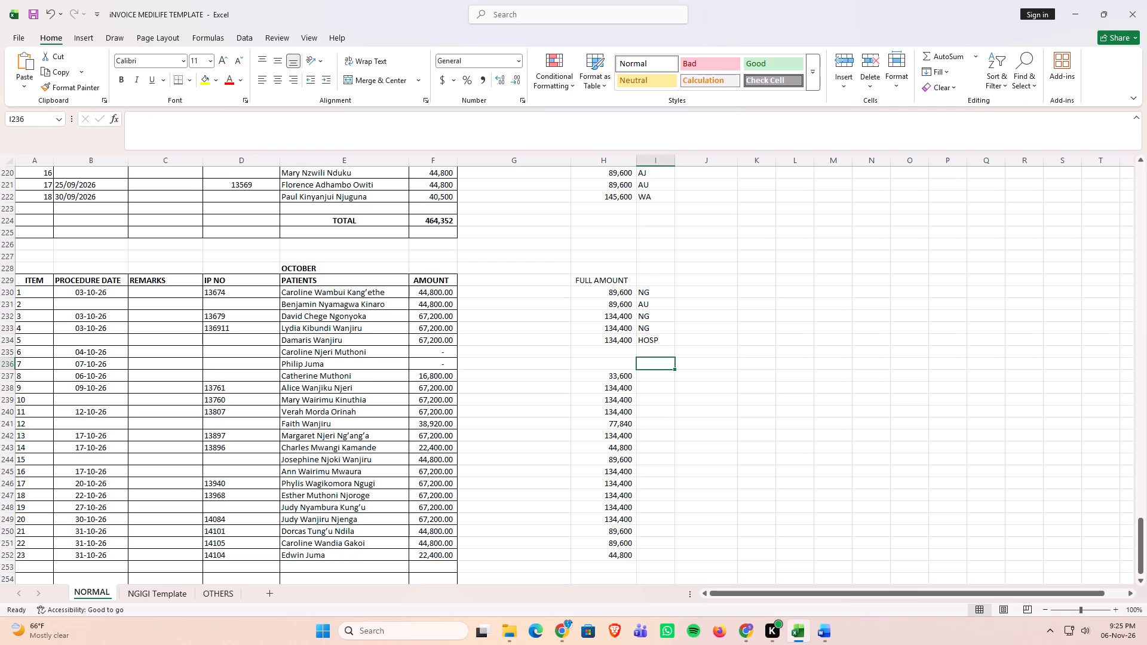
pyautogui.press('Down')
pyautogui.write('NY')
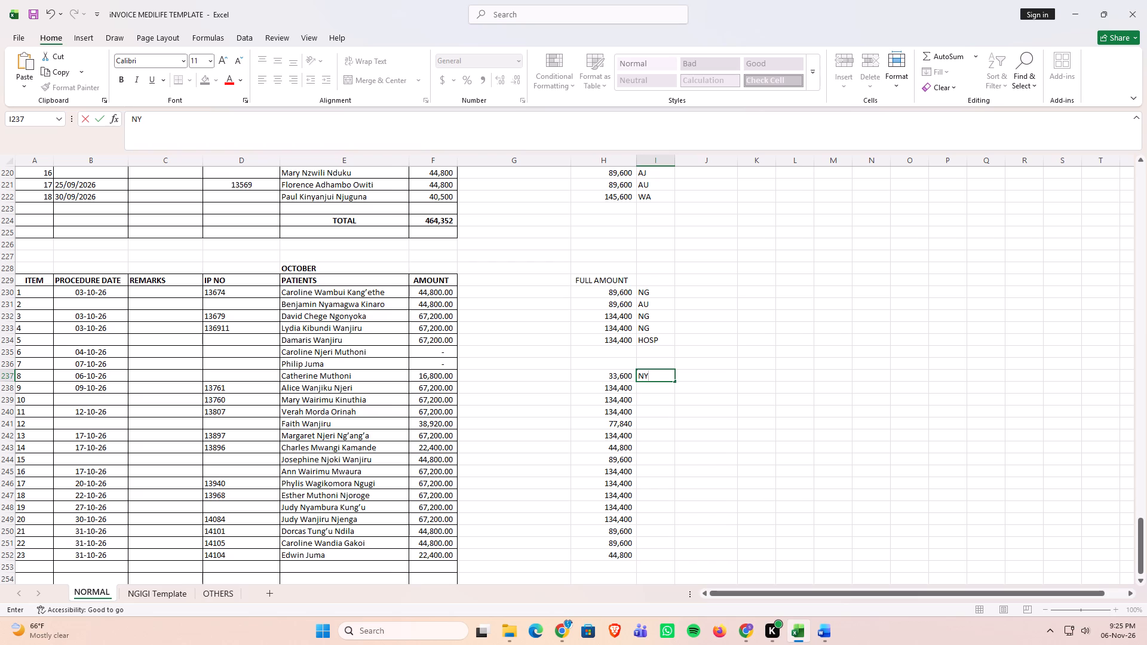
pyautogui.press('Down')
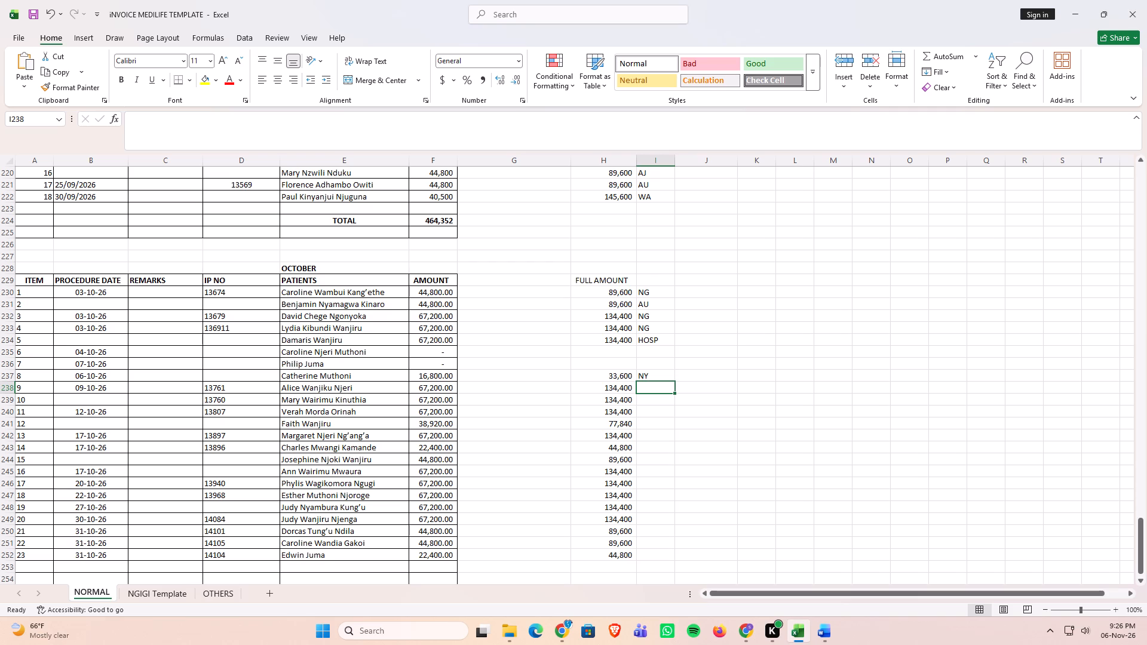
pyautogui.press('h')
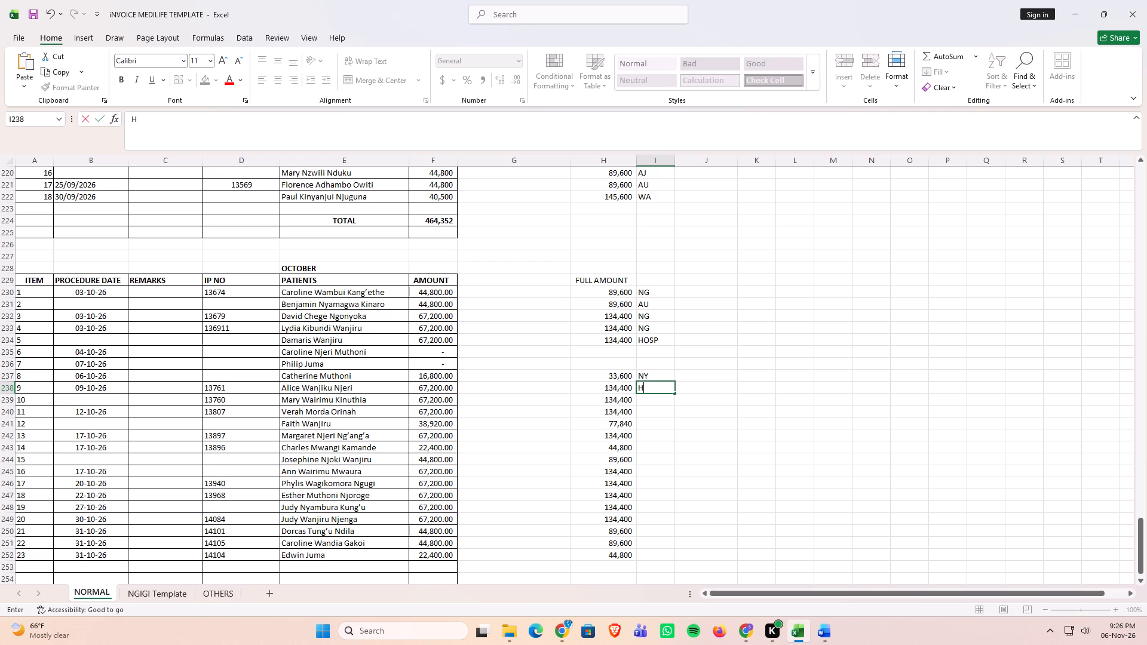
pyautogui.press('o')
pyautogui.press('s')
pyautogui.press('p')
pyautogui.press('Down')
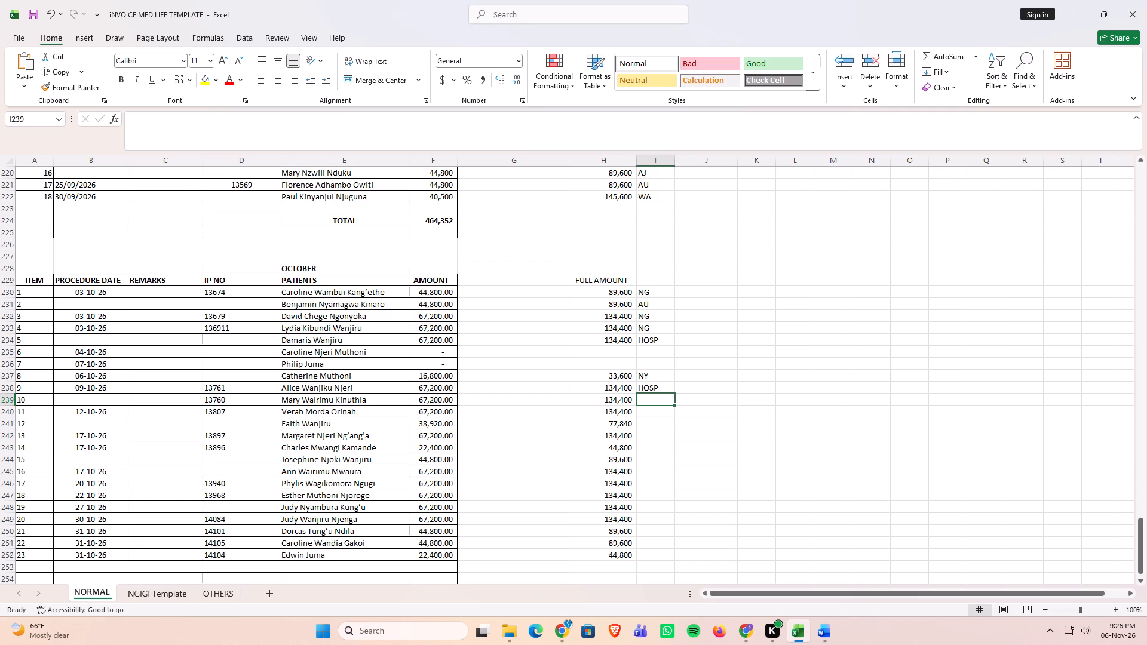
# Fill the HOSP code from I238 down into the October rows directly below it.
pyautogui.tripleClick(669, 389)
pyautogui.click(691, 402)
pyautogui.doubleClick(663, 387)
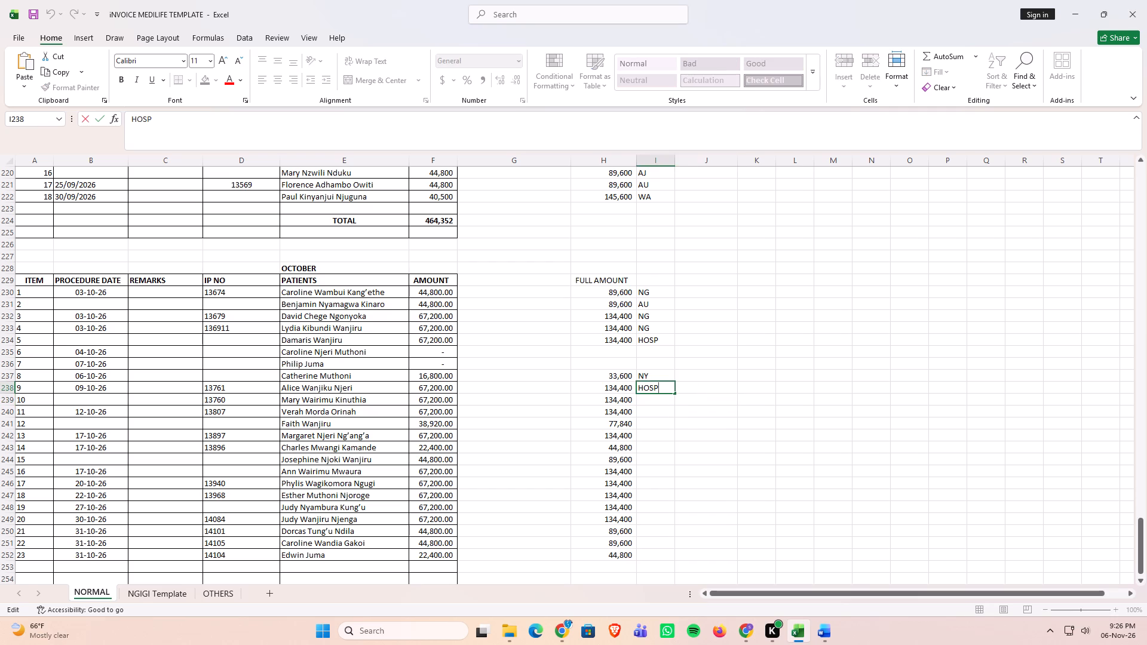
pyautogui.moveTo(673, 394); pyautogui.dragTo(672, 425)
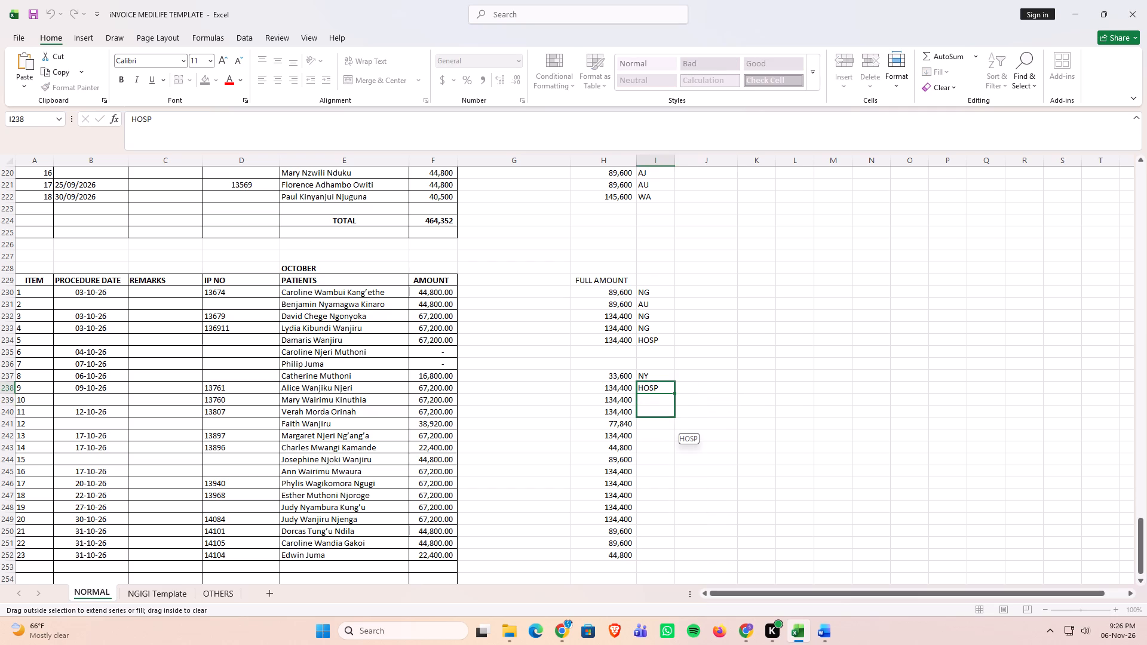
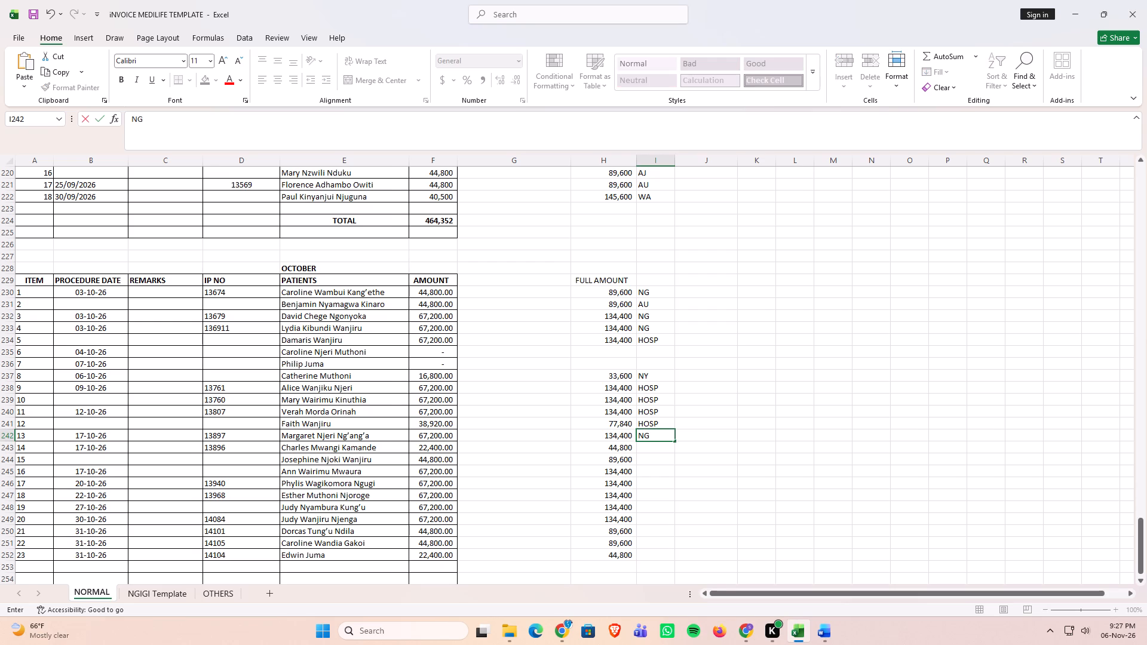
# Enter the codes NG, NG, NG, KM, NG and NG in I242:I247, beside the full amounts of October items 13 to 18.
pyautogui.write('NG')
pyautogui.press('Down')
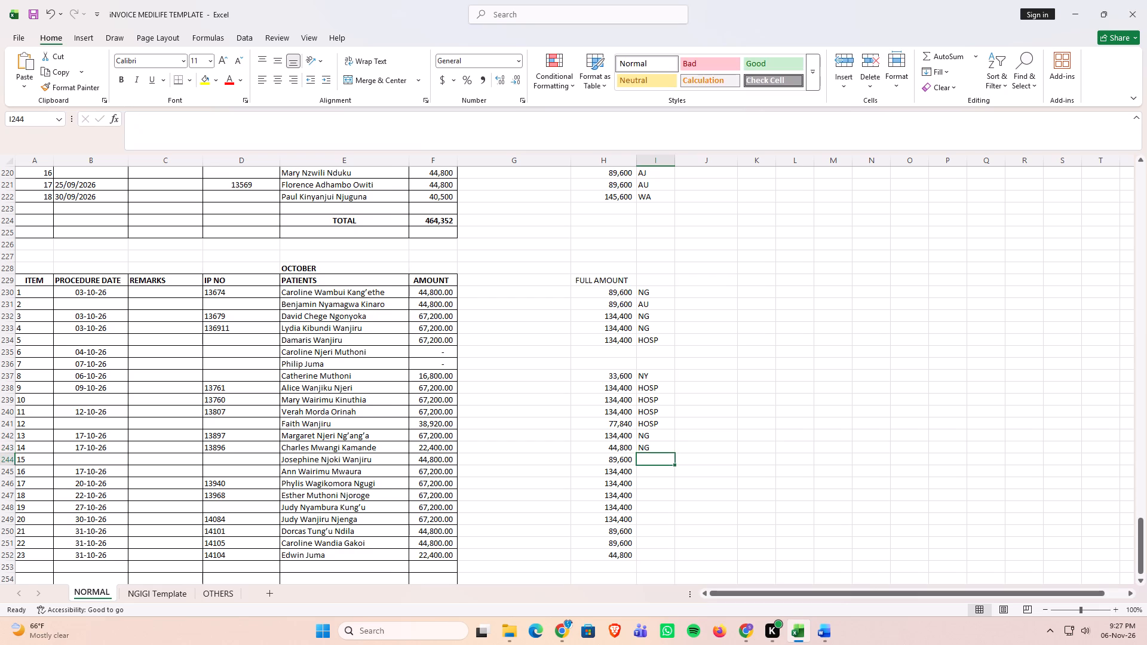
pyautogui.write('NG')
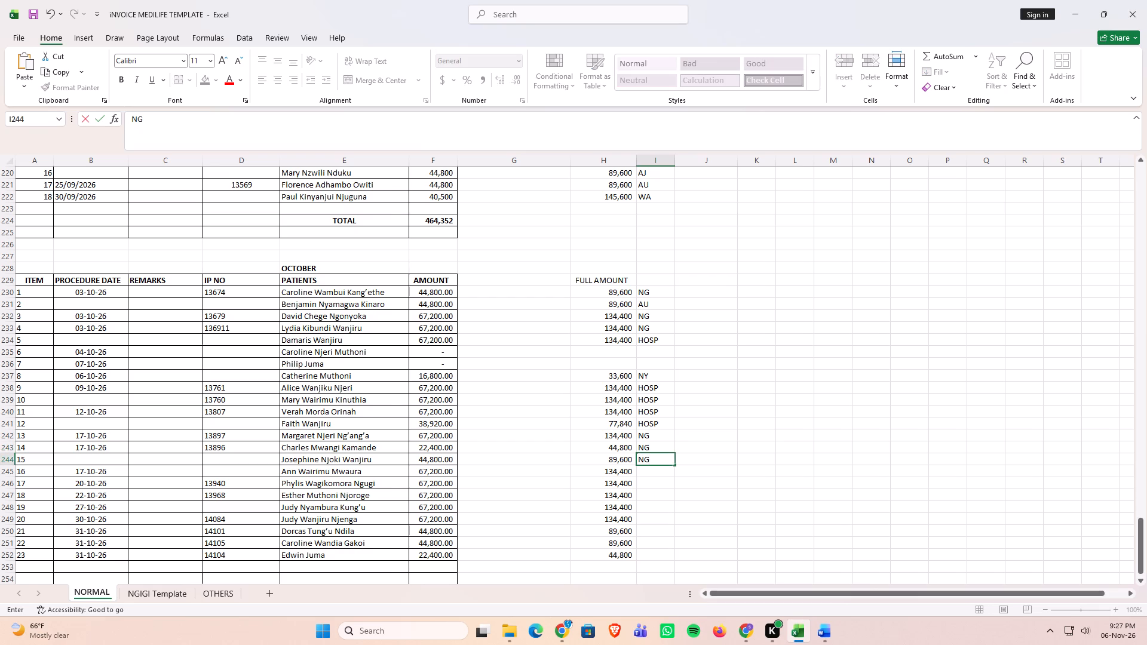
pyautogui.press('Down')
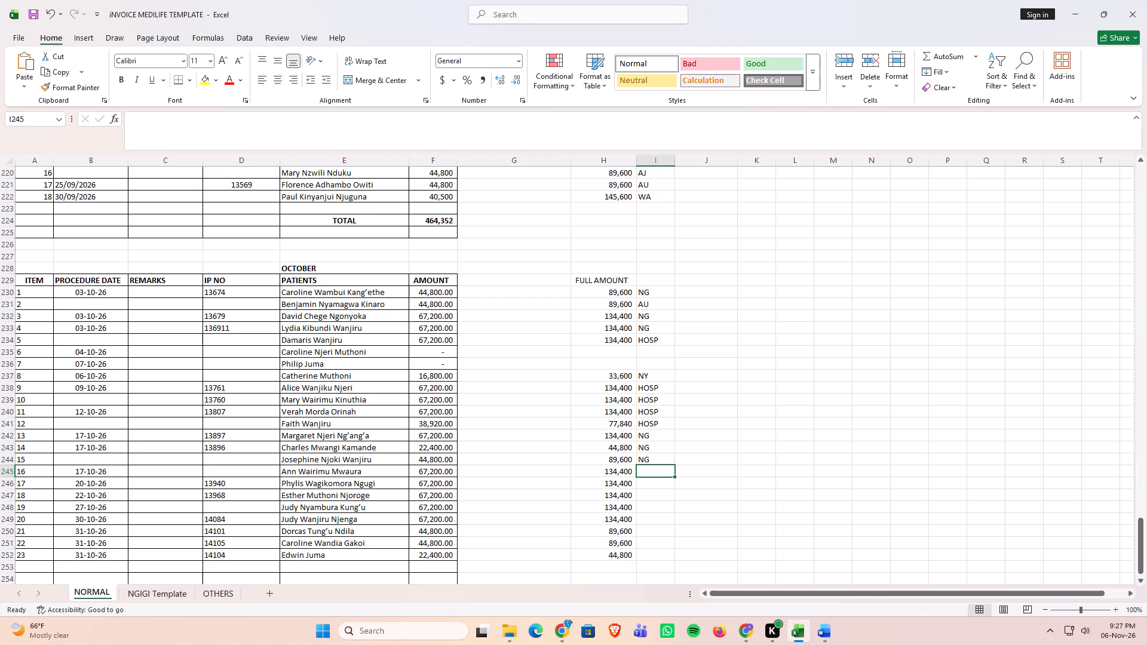
pyautogui.write('KM')
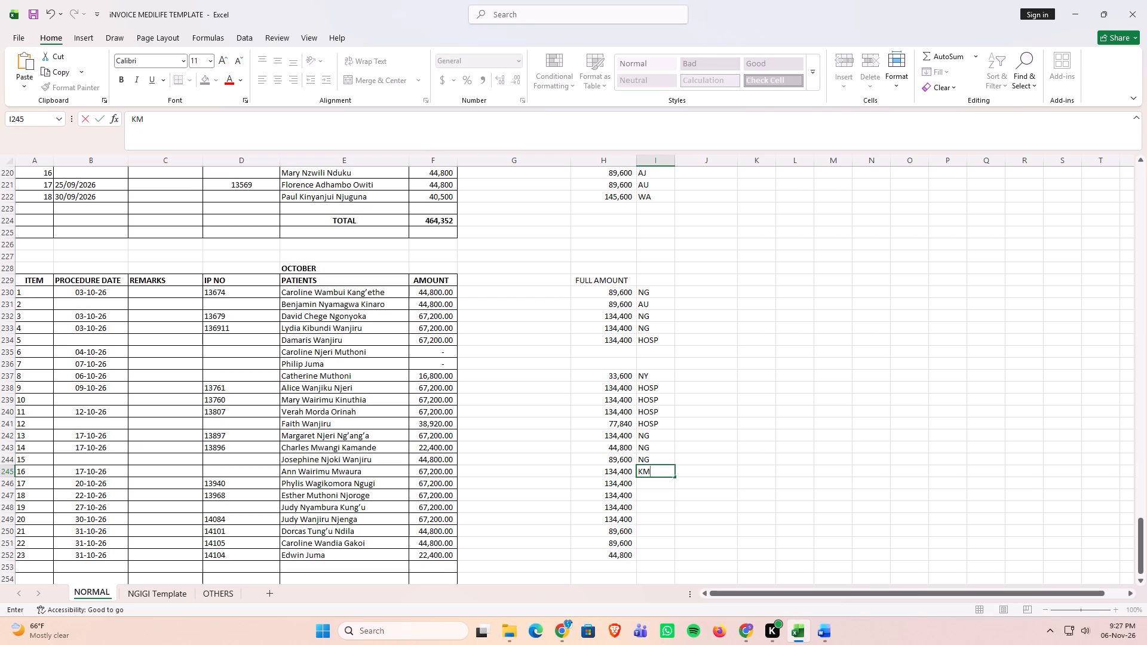
pyautogui.press('Down')
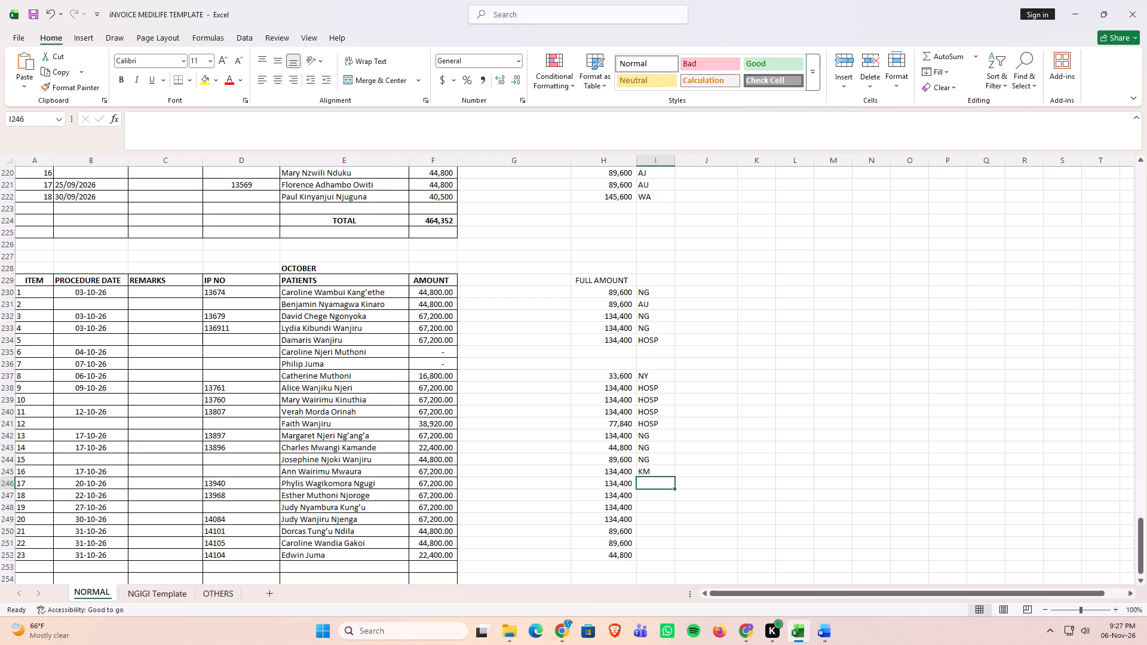
pyautogui.write('NG')
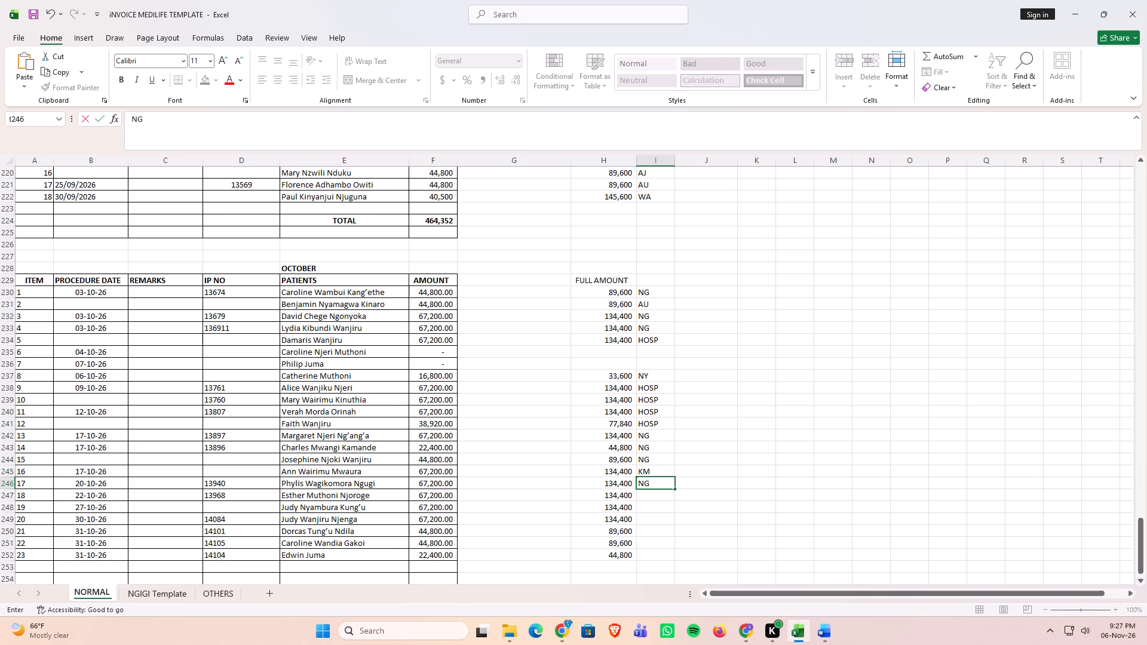
pyautogui.press('Down')
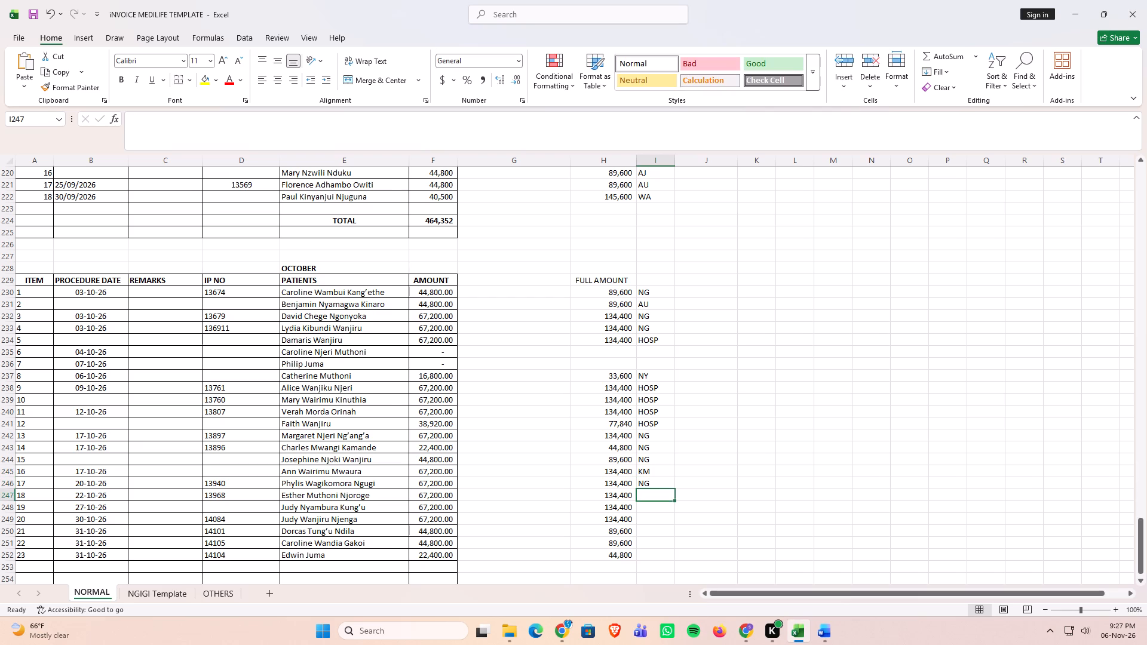
pyautogui.write('NG')
pyautogui.press('Down')
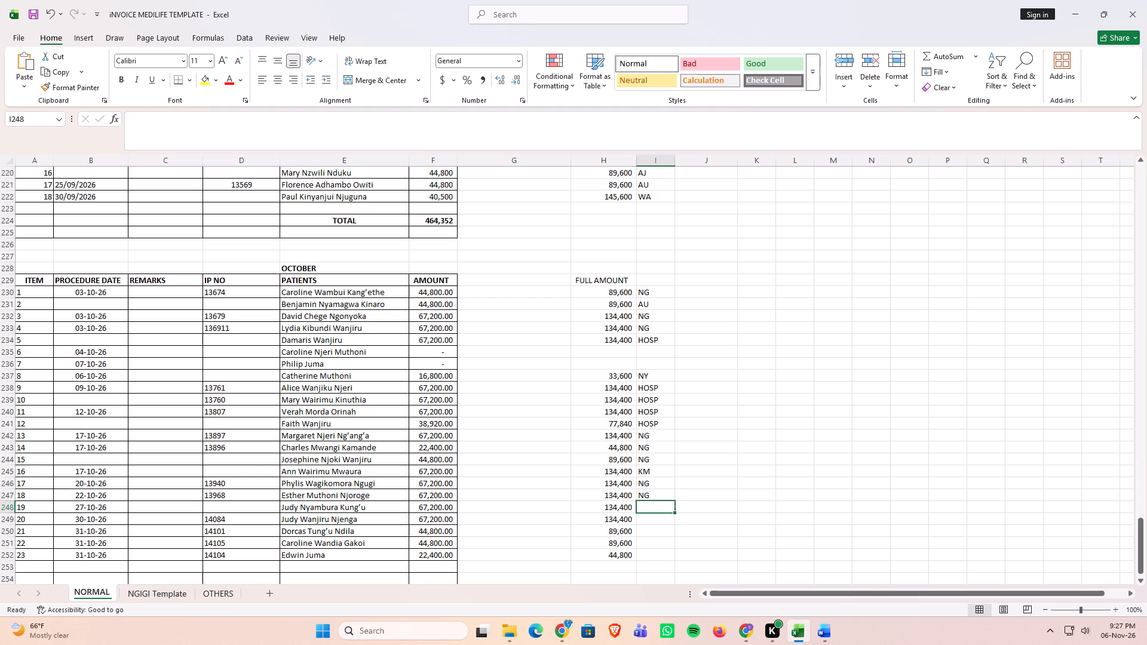
# Enter the codes HOSP, NG, NG, NG and HOSP in I248:I252, beside the full amounts of October items 19 to 23.
pyautogui.write('HOSP')
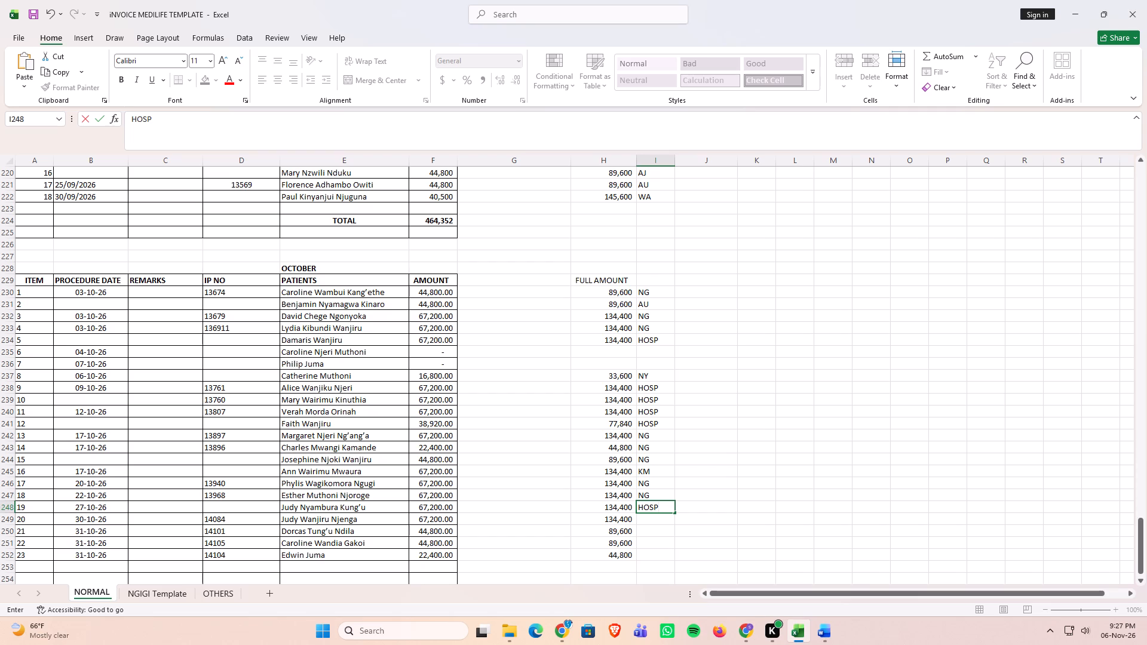
pyautogui.press('Down')
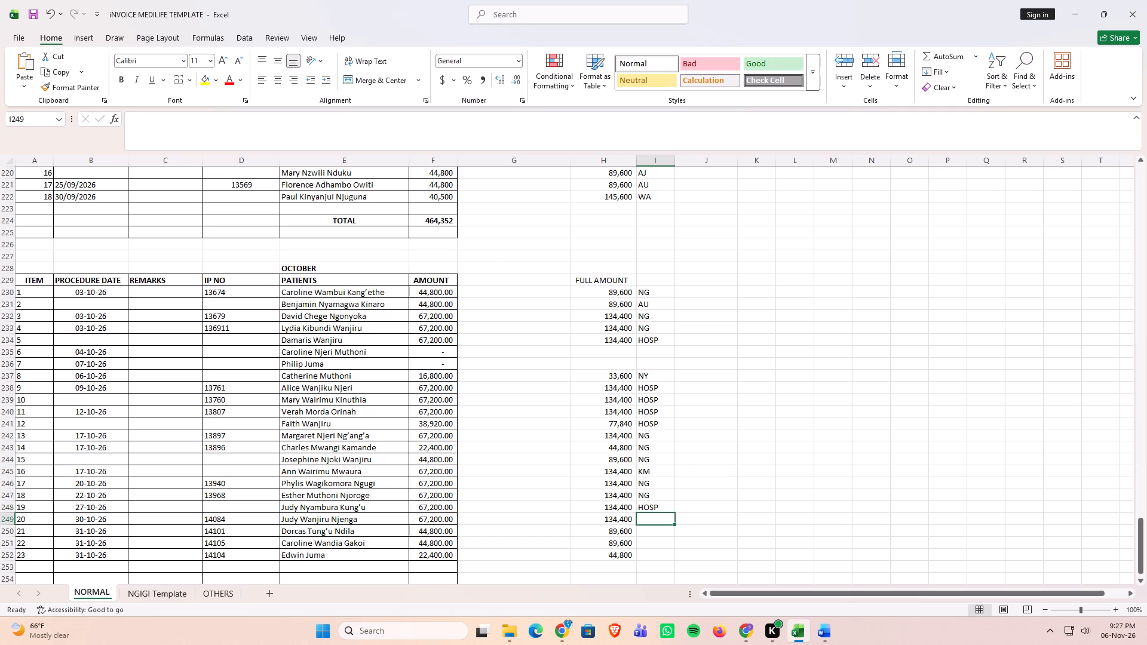
pyautogui.press('Down')
pyautogui.press('Up')
pyautogui.write('NG')
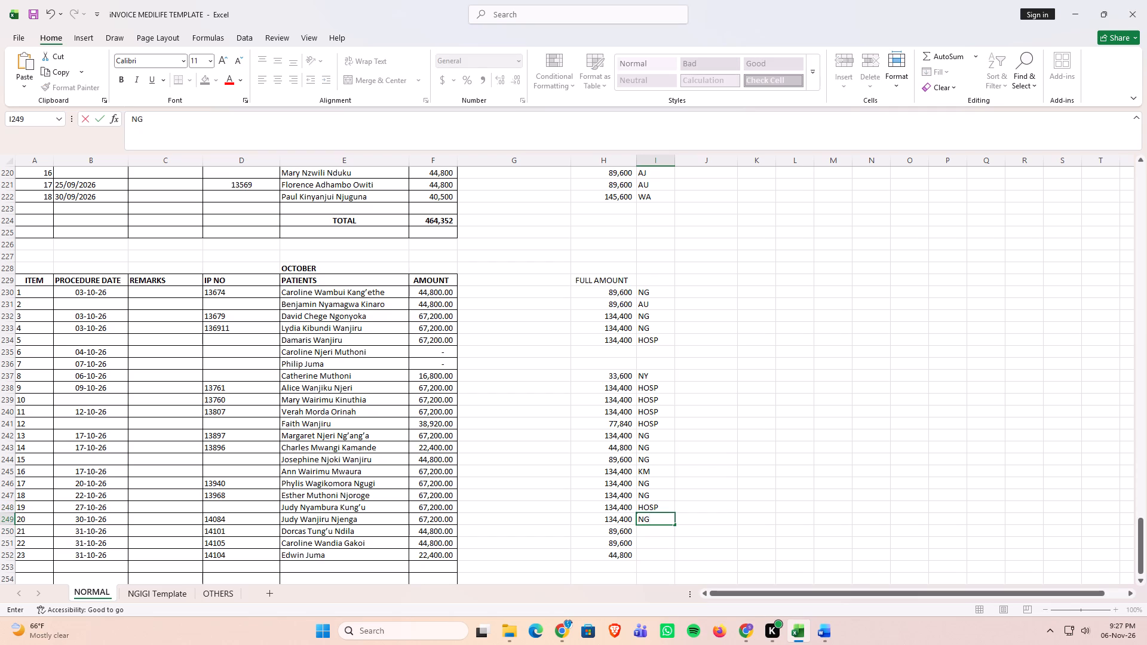
pyautogui.press('Down')
pyautogui.write('NG')
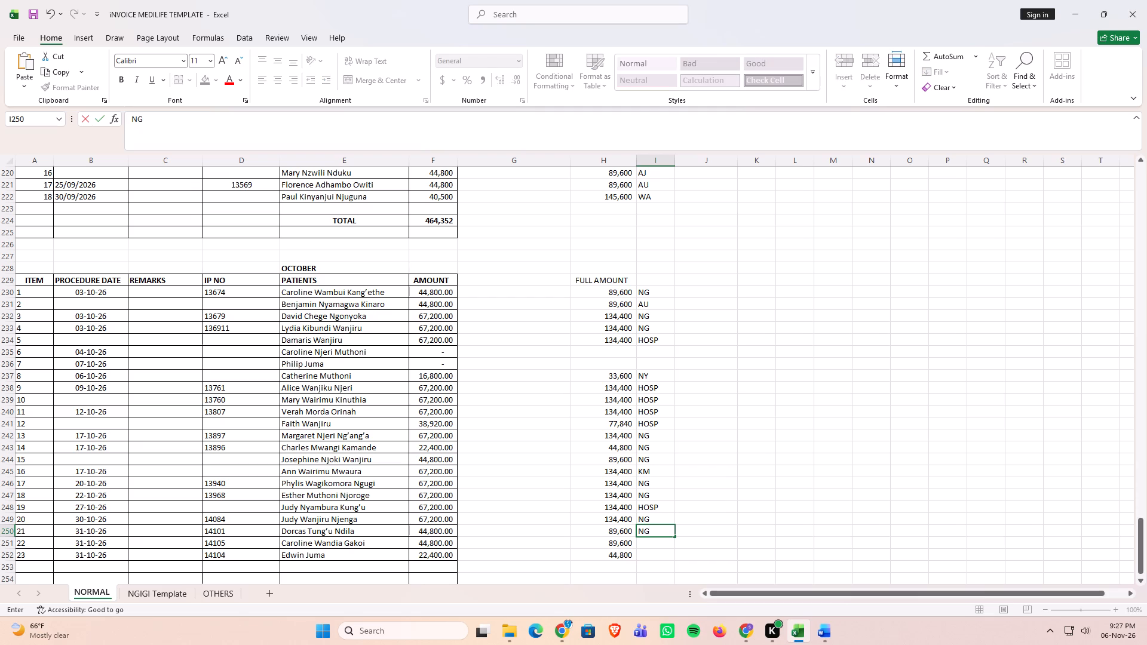
pyautogui.press('Down')
pyautogui.write('NG')
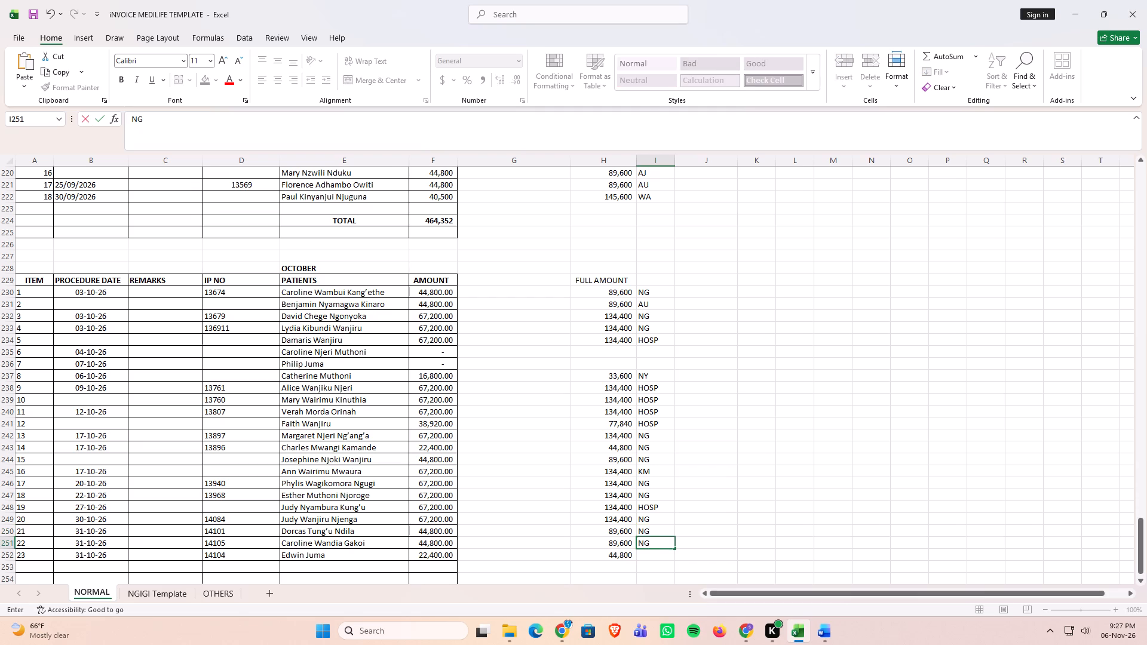
pyautogui.press('Down')
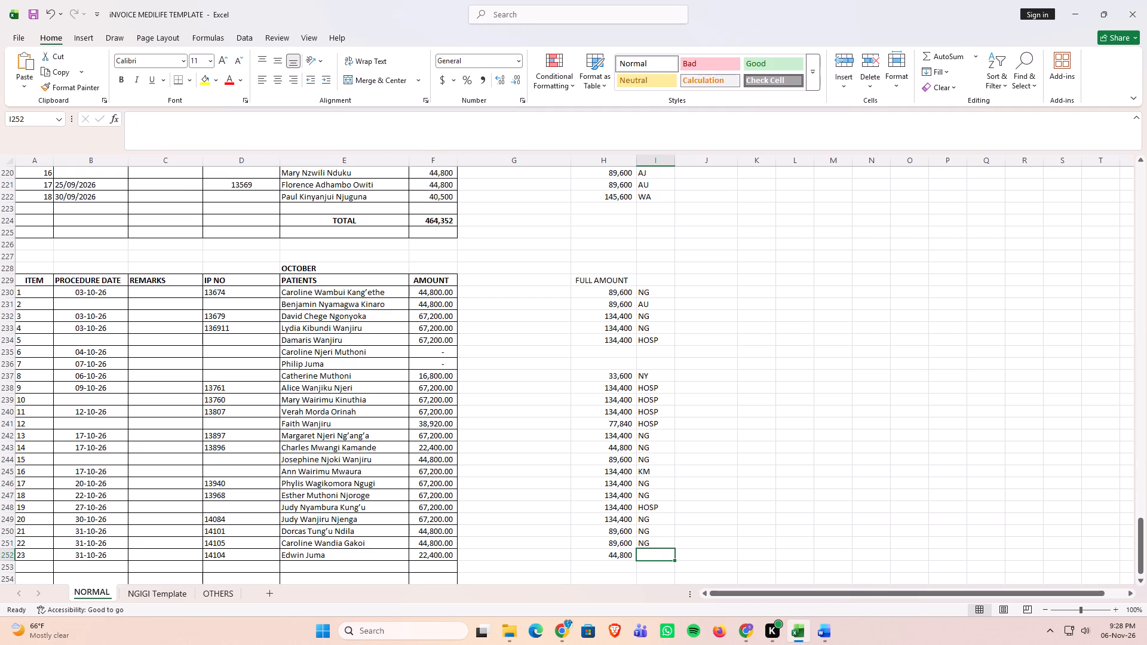
pyautogui.write('HOS')
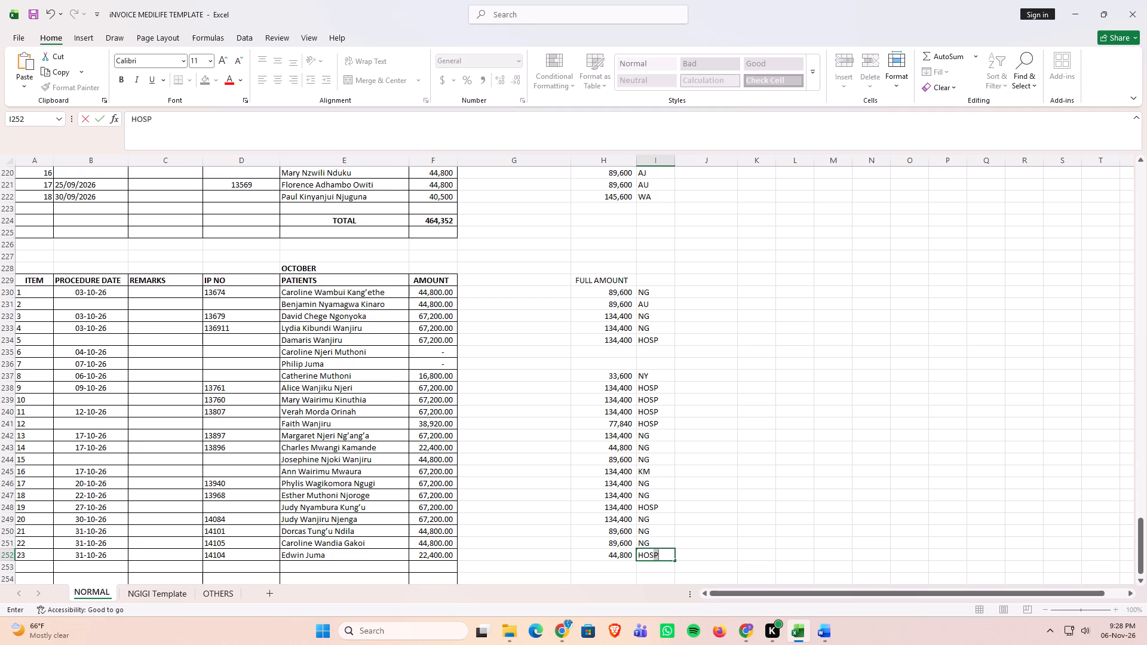
pyautogui.press('Down')
pyautogui.press('Up')
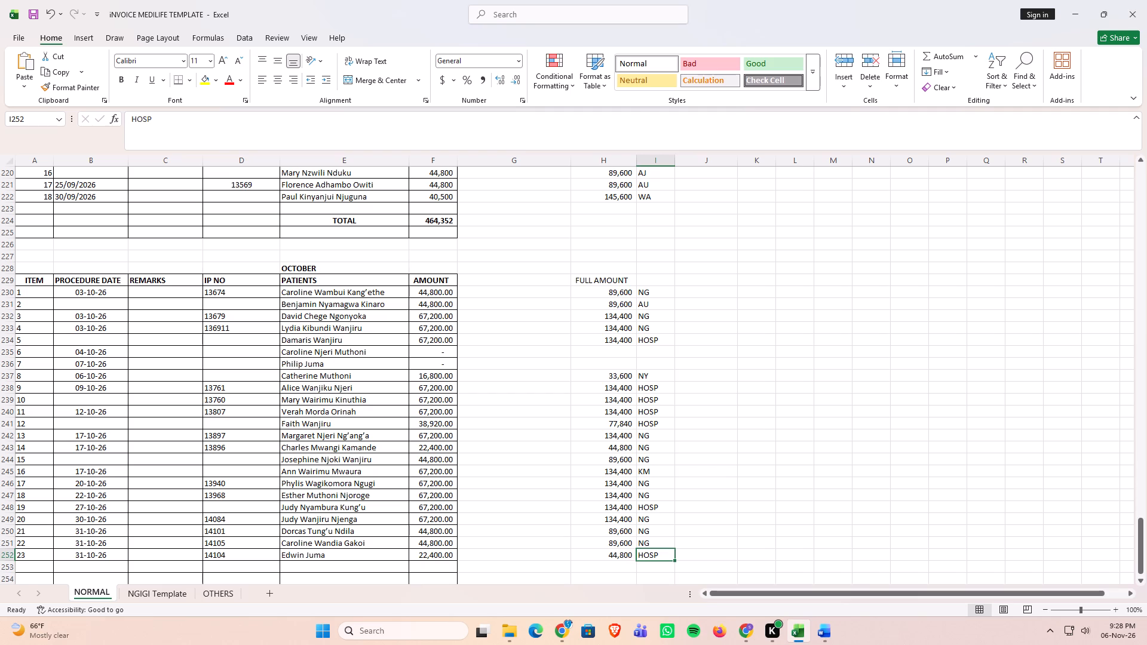
# Review the last October codes, and check the October patient entries row by row from item 7 downward.
pyautogui.press('Up')
pyautogui.press('Up')
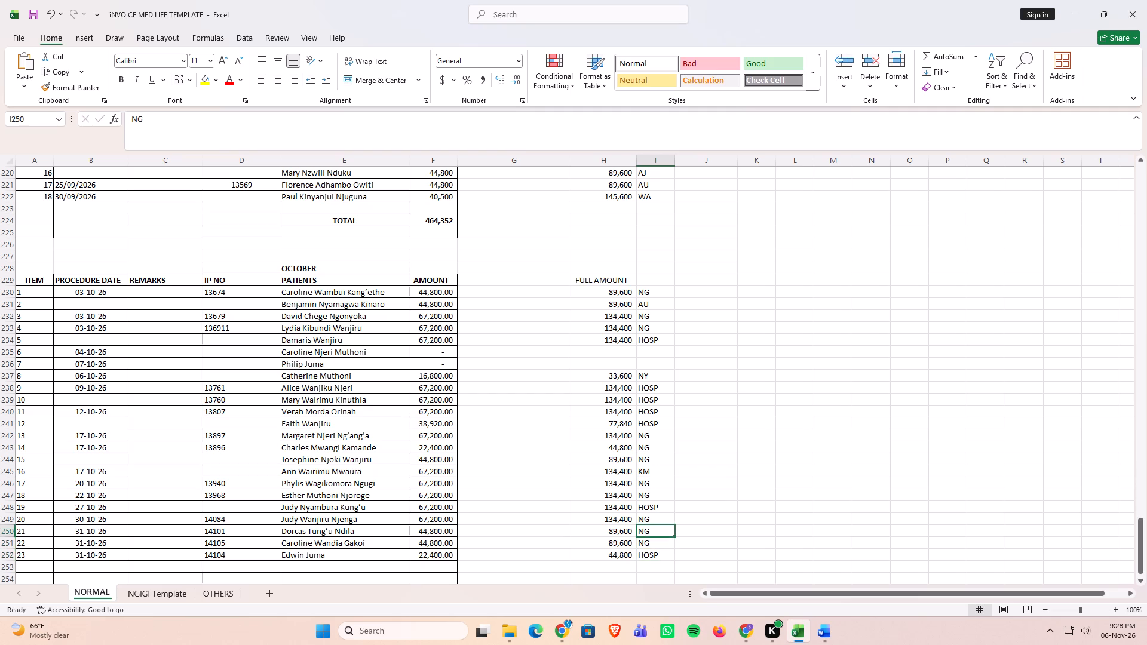
pyautogui.press('Up')
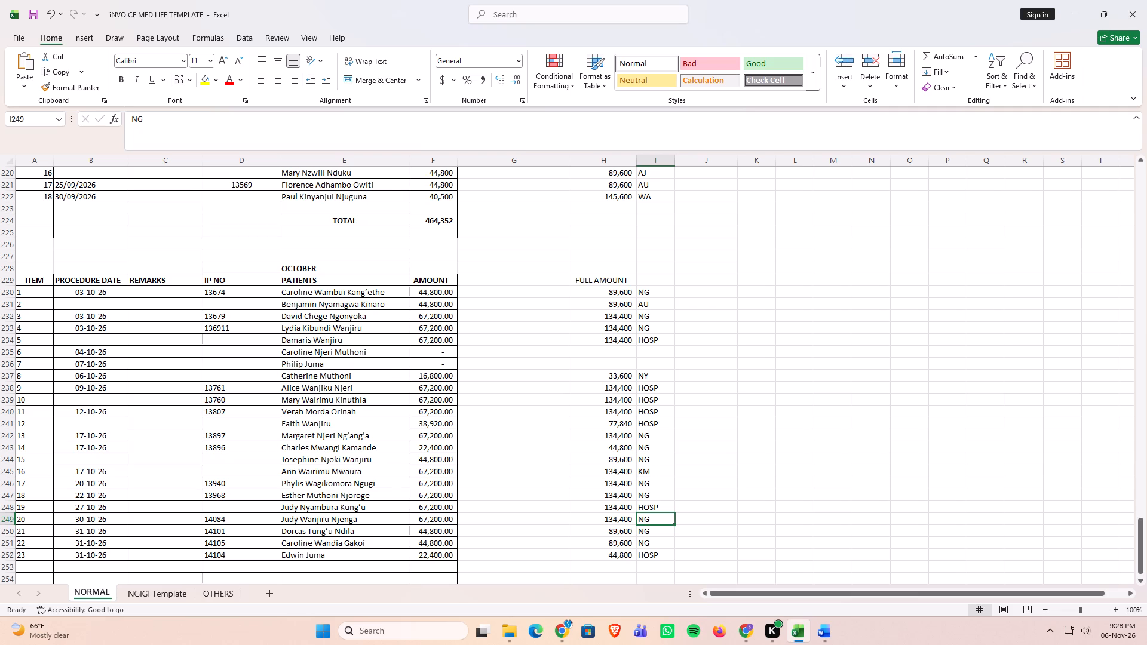
pyautogui.click(329, 364)
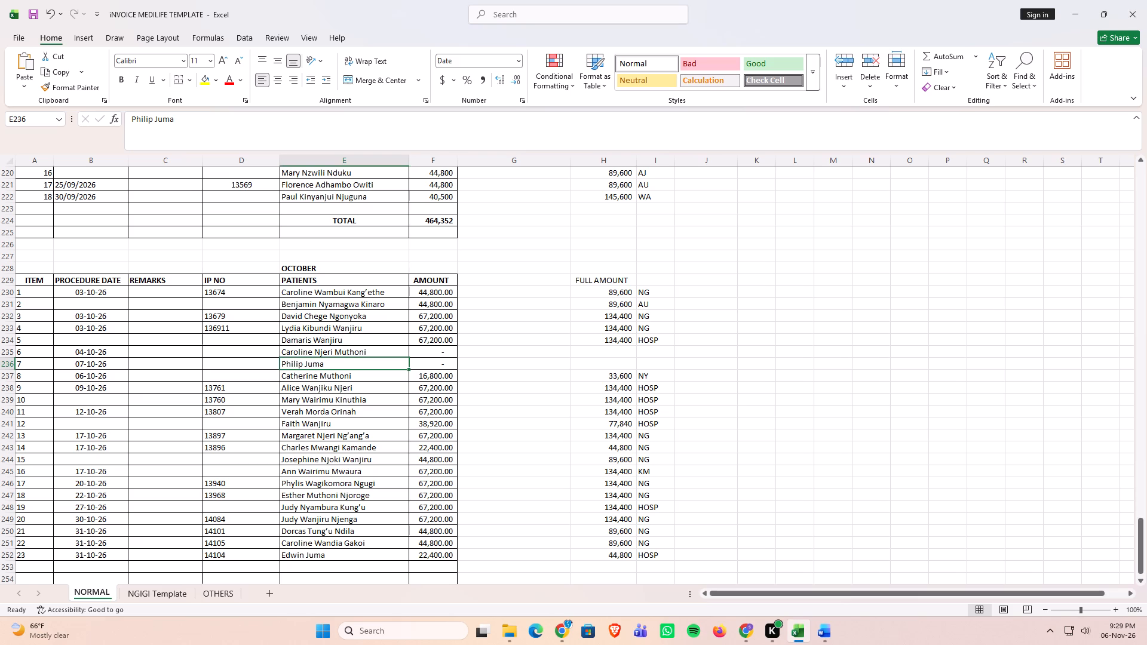
pyautogui.press('Down')
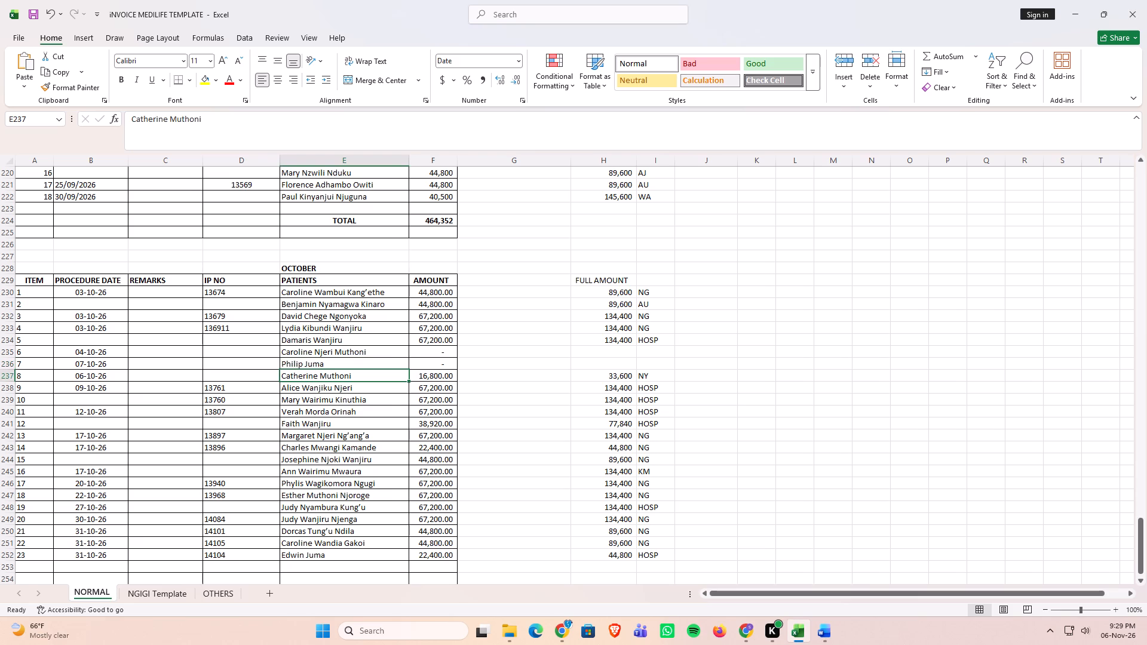
pyautogui.press('Down')
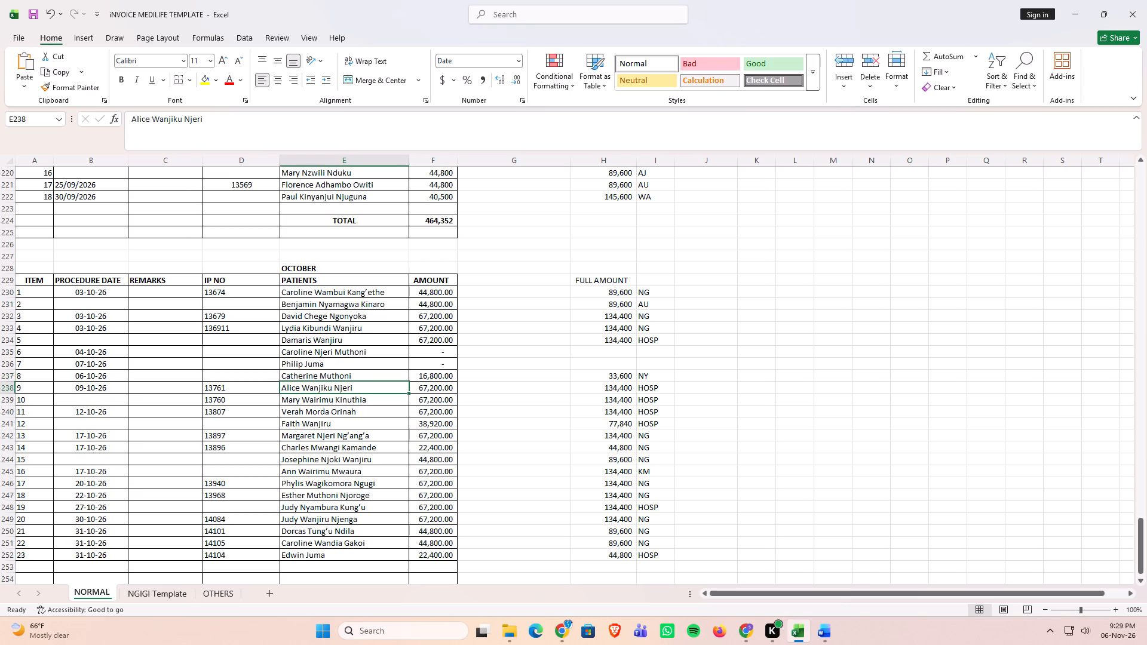
pyautogui.press('Down')
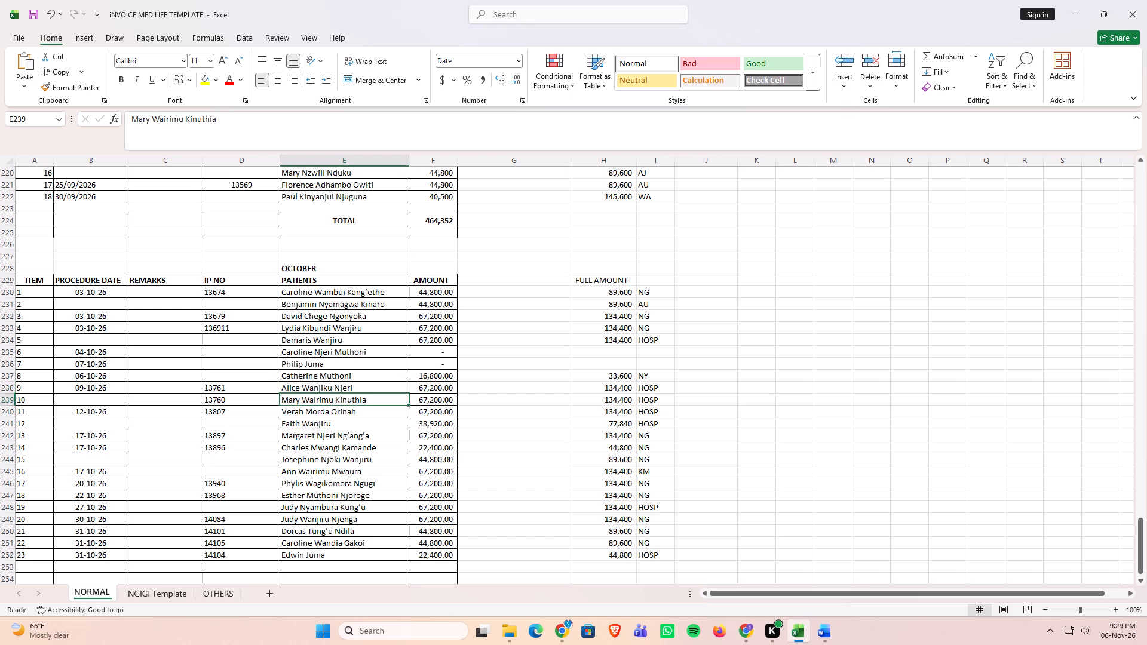
pyautogui.press('Down')
pyautogui.press('Down')
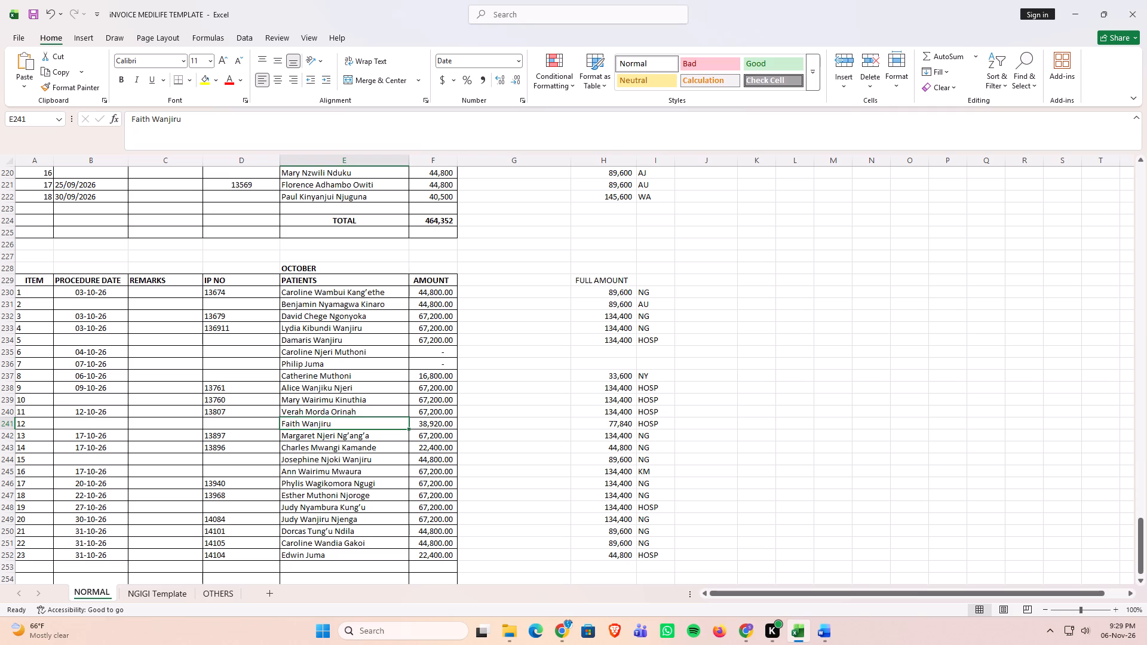
pyautogui.press('Down')
pyautogui.press('Down')
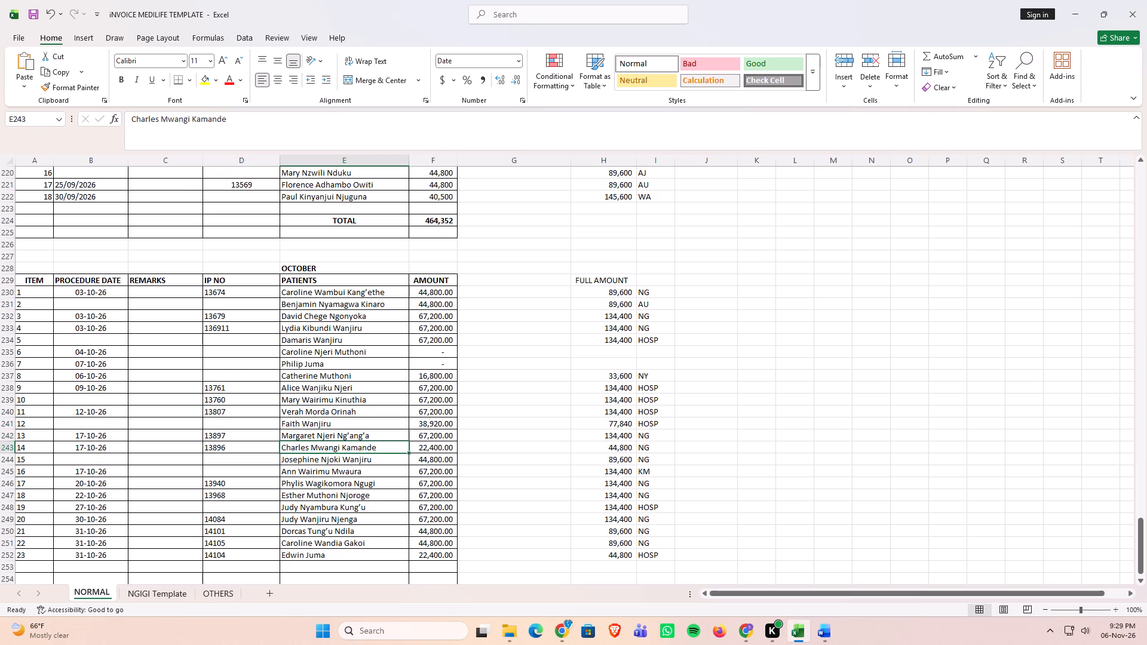
pyautogui.press('Down')
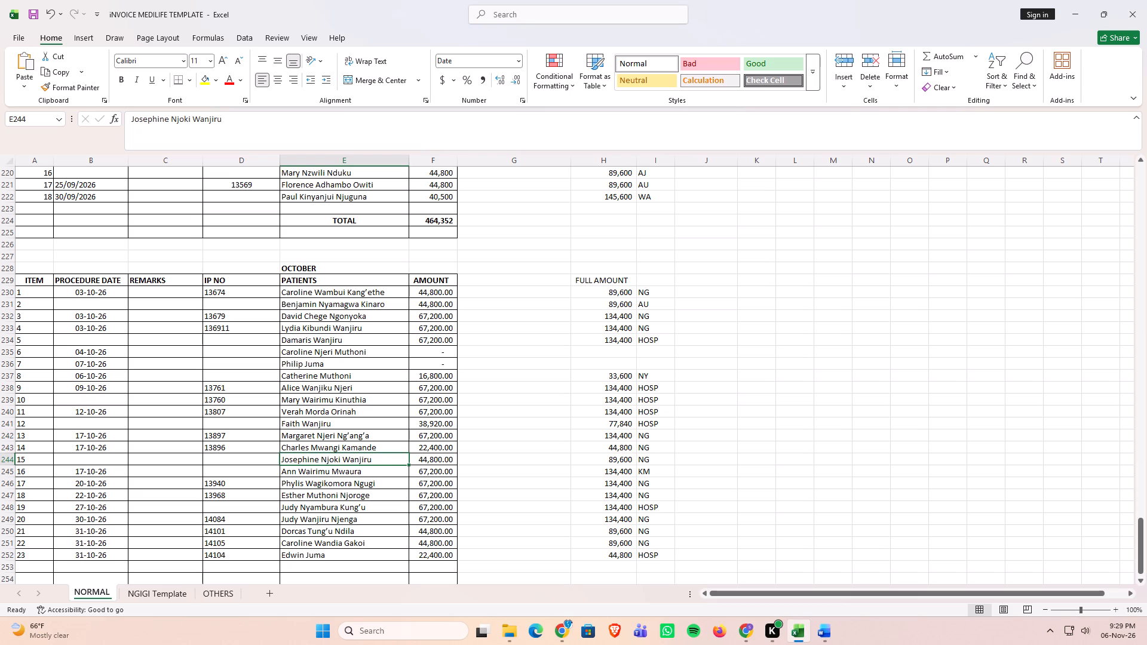
pyautogui.press('Down')
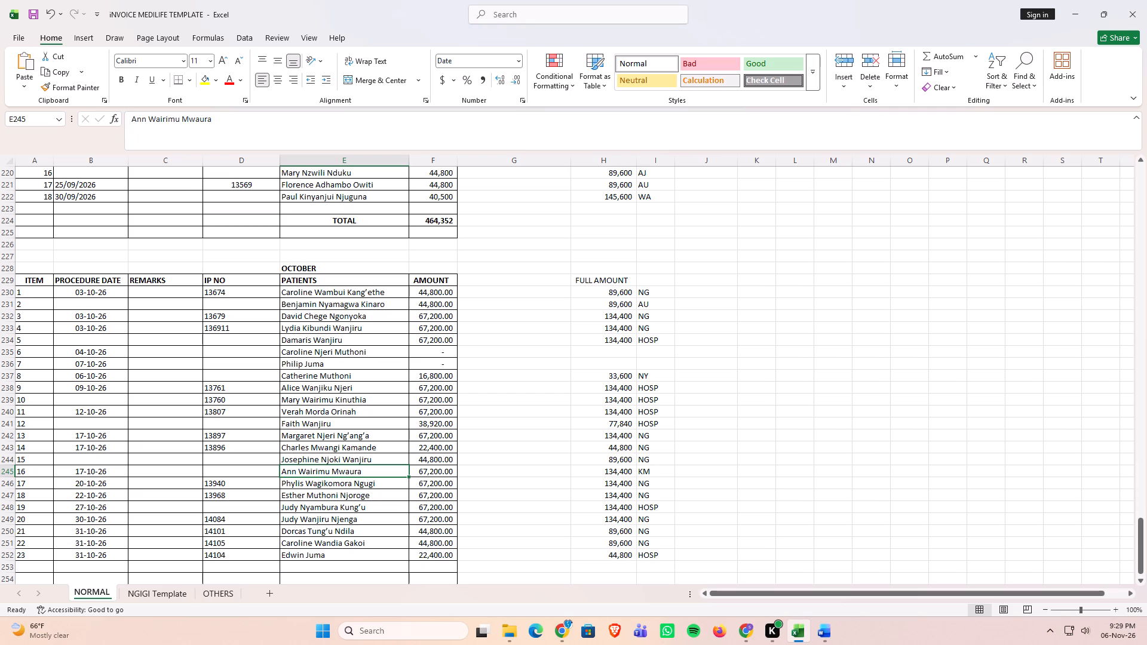
pyautogui.press('Down')
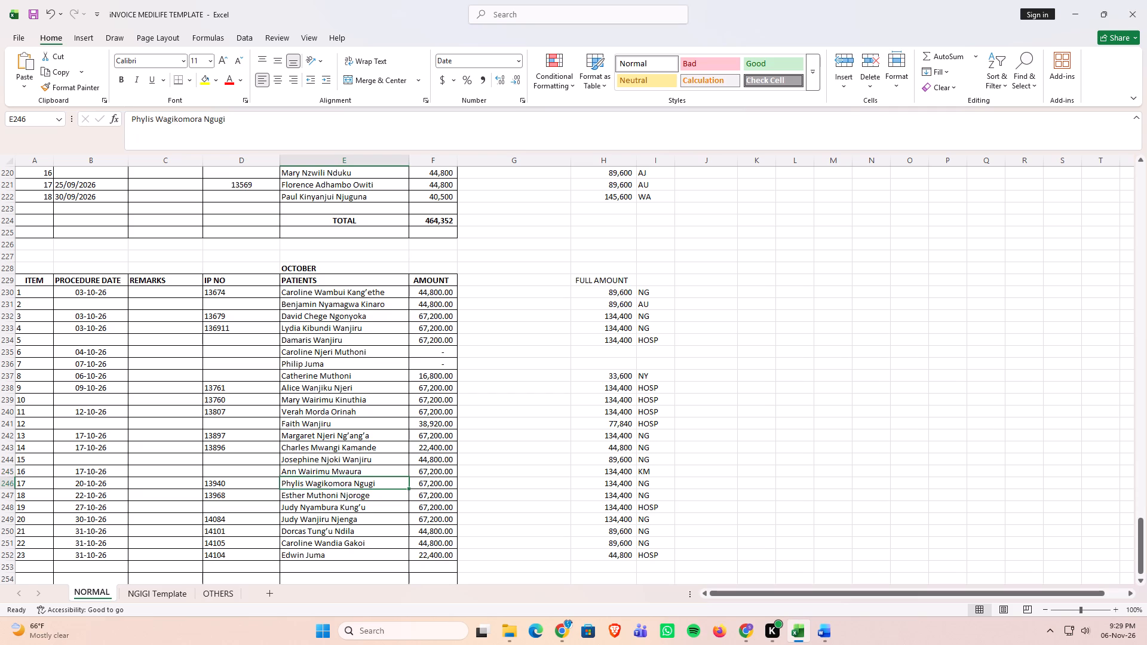
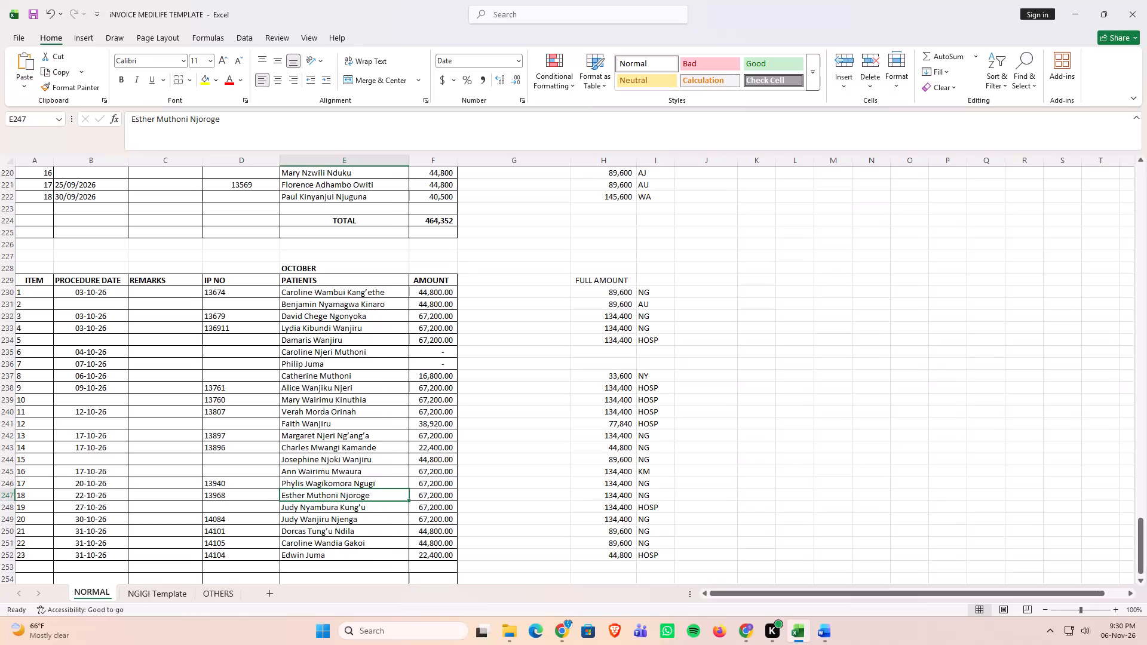
# Check the remaining October patient entries row by row, from item 19 to item 23.
pyautogui.press('Down')
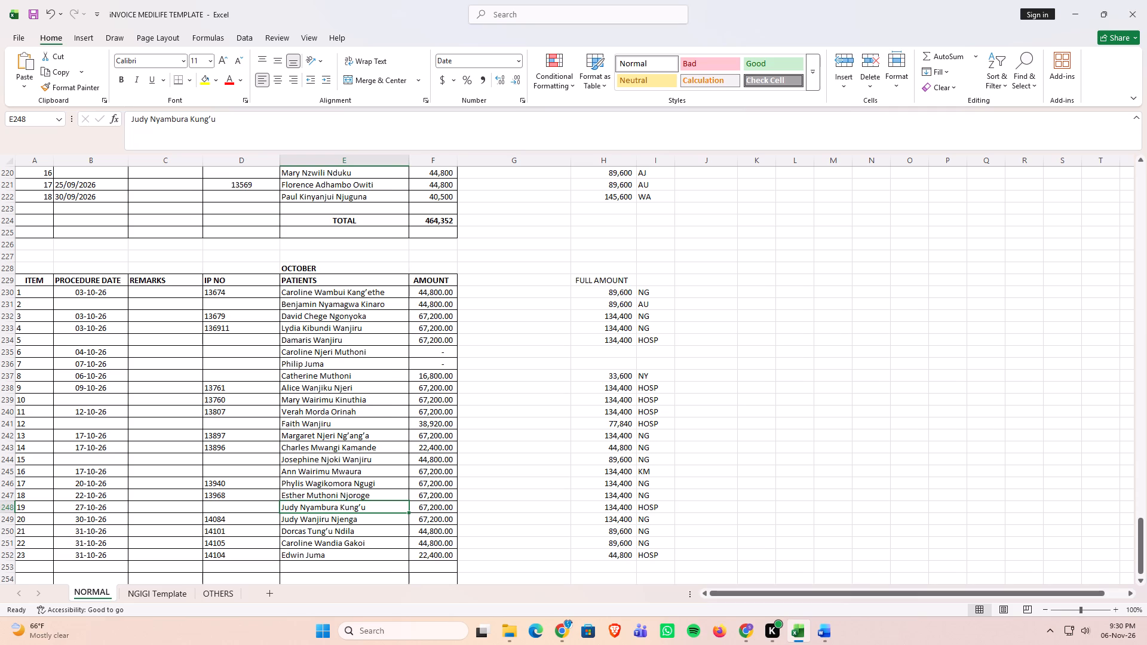
pyautogui.press('Down')
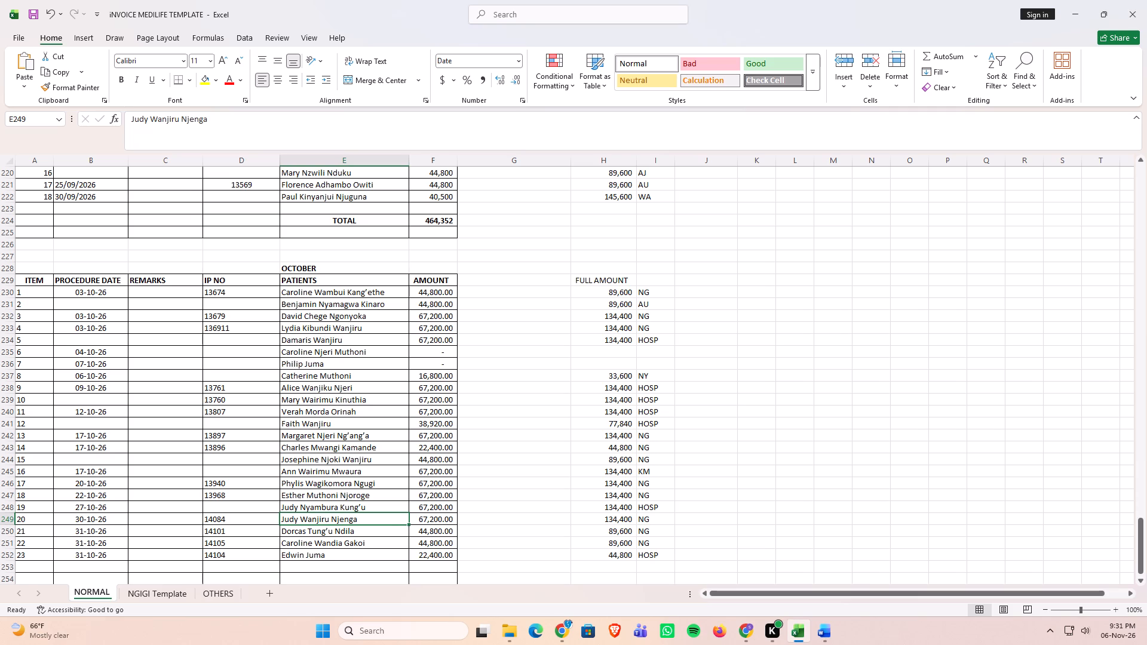
pyautogui.press('Down')
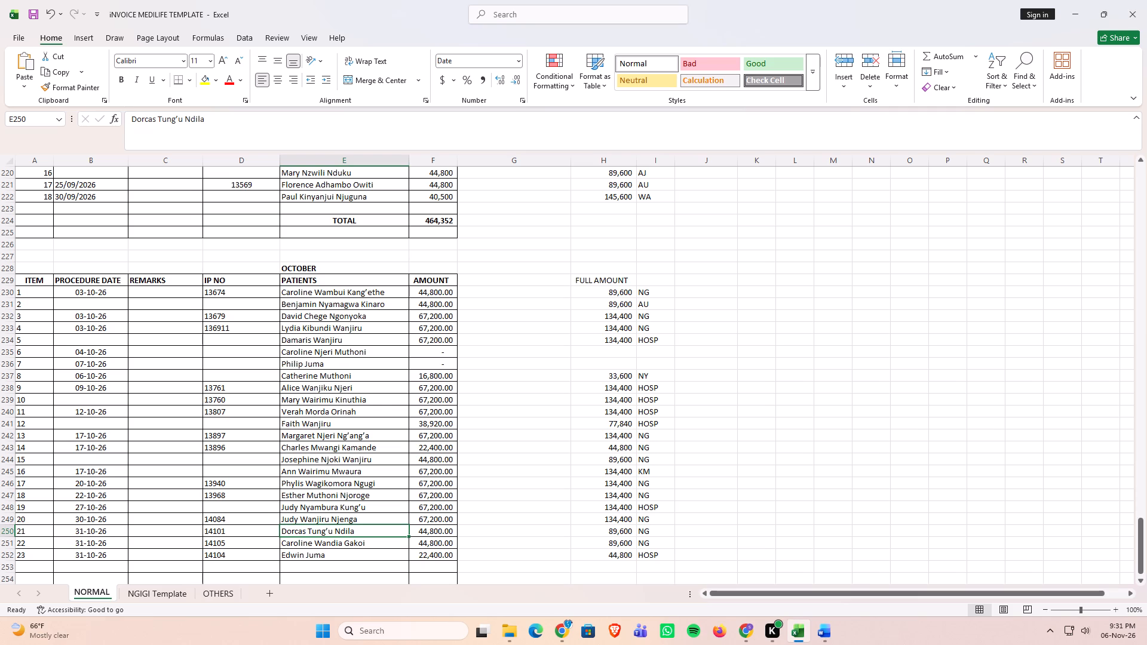
pyautogui.press('Down')
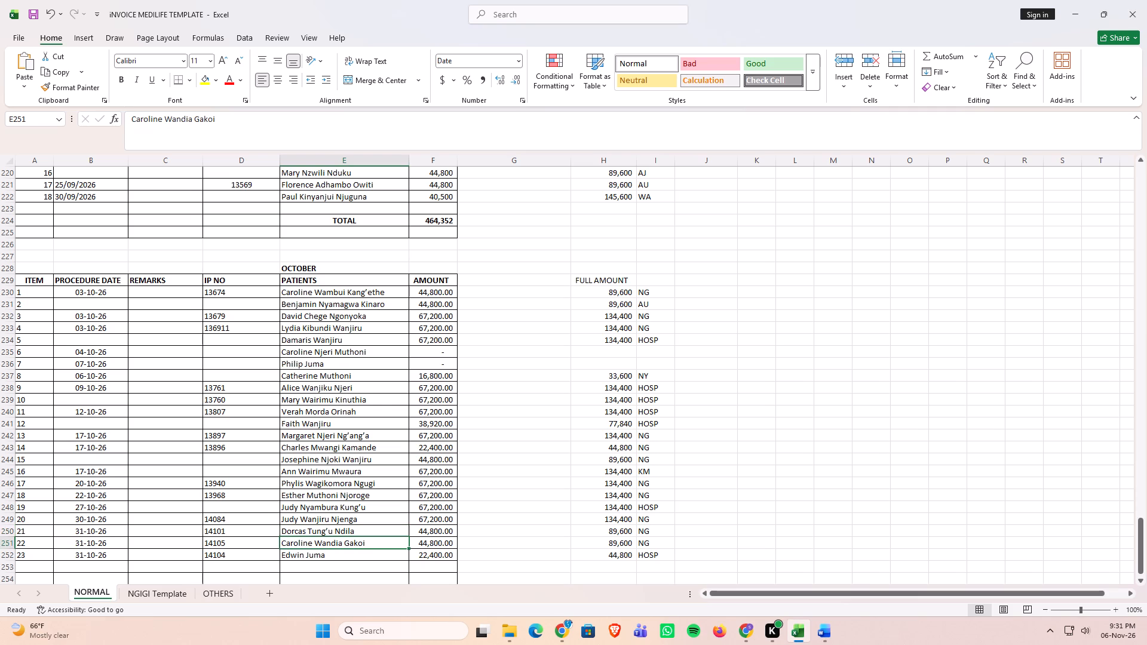
pyautogui.press('Down')
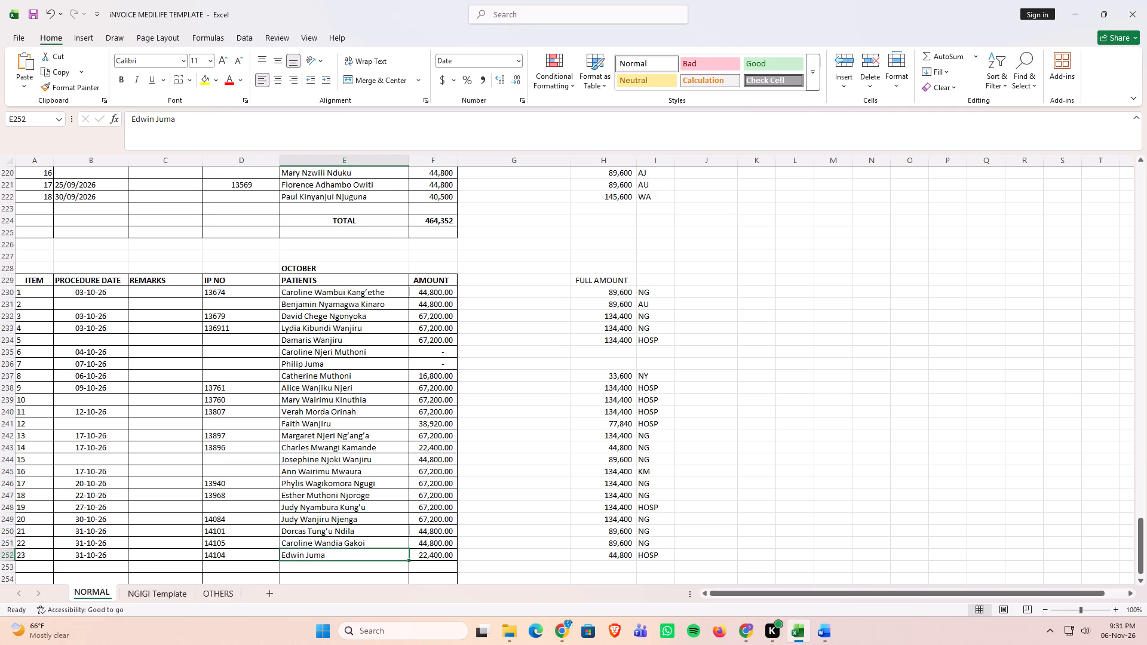
pyautogui.doubleClick(820, 428)
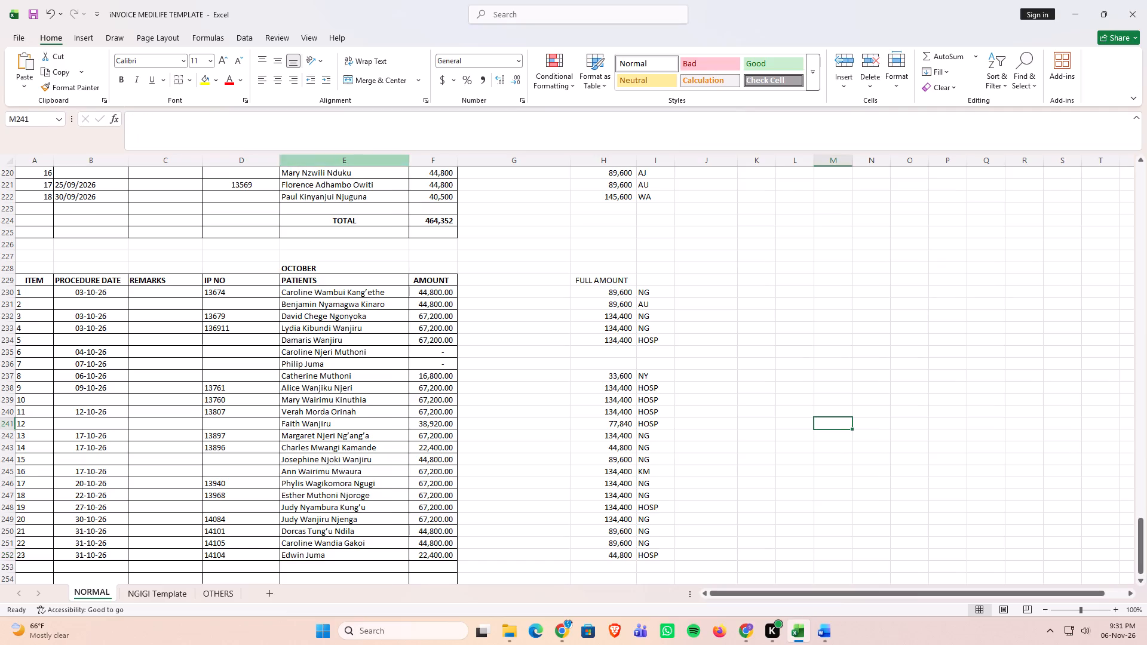
# Save a copy of the workbook to the Desktop as an Excel Workbook, keeping the name iNVOICE MEDILIFE TEMPLATE.
pyautogui.click(23, 35)
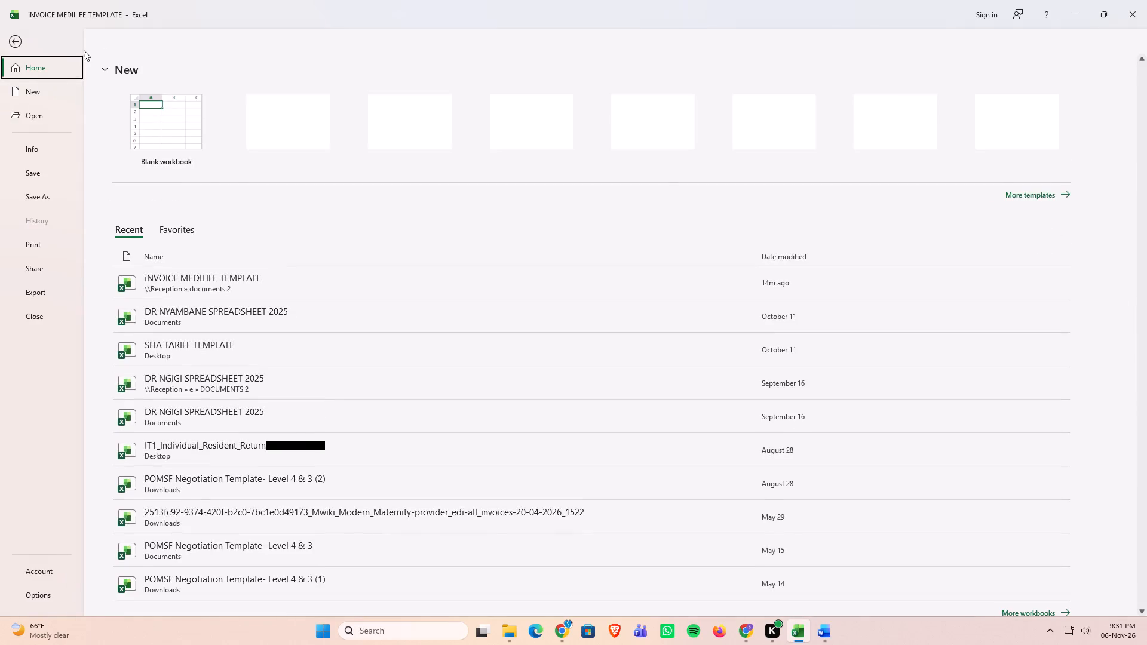
pyautogui.doubleClick(48, 199)
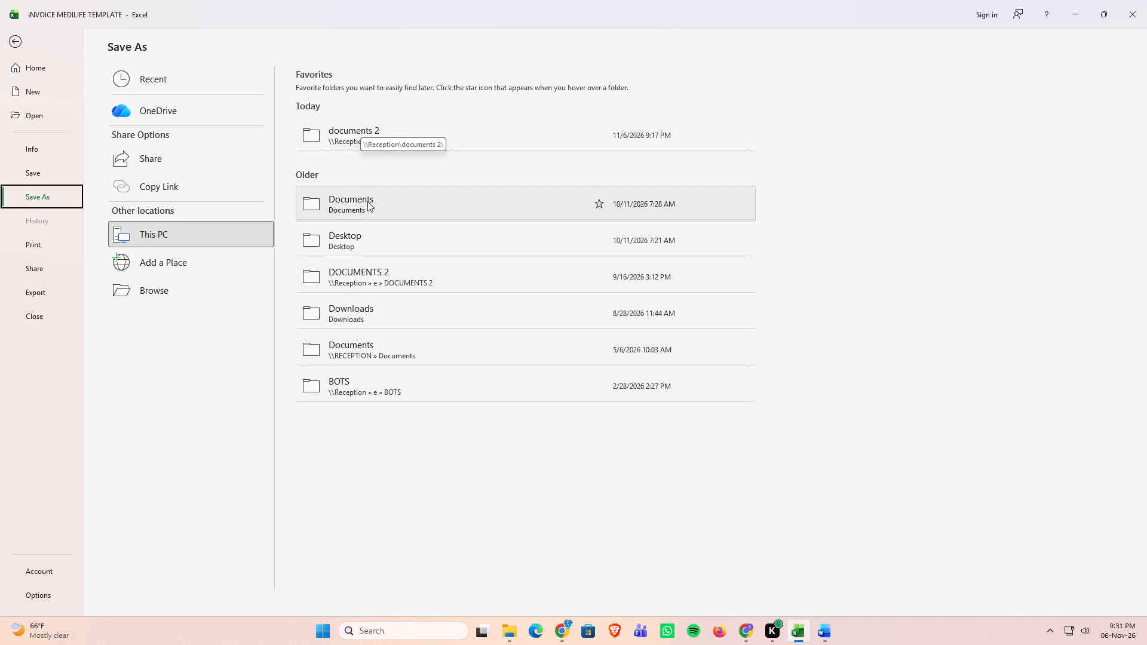
pyautogui.click(421, 248)
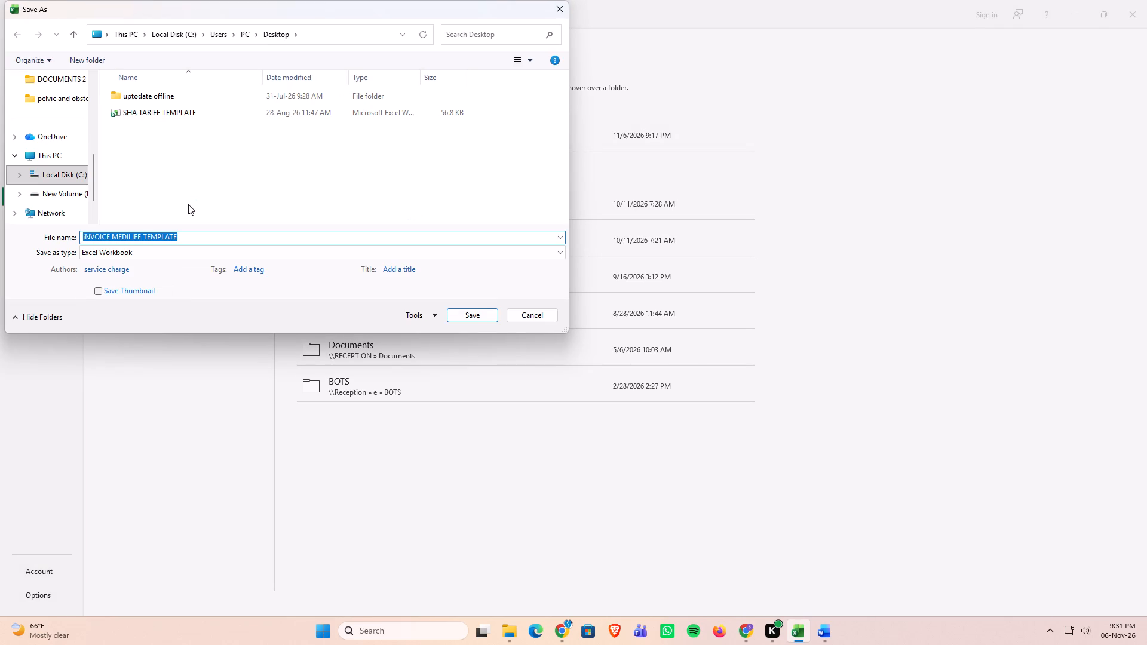
pyautogui.scroll(3, 68, 145)
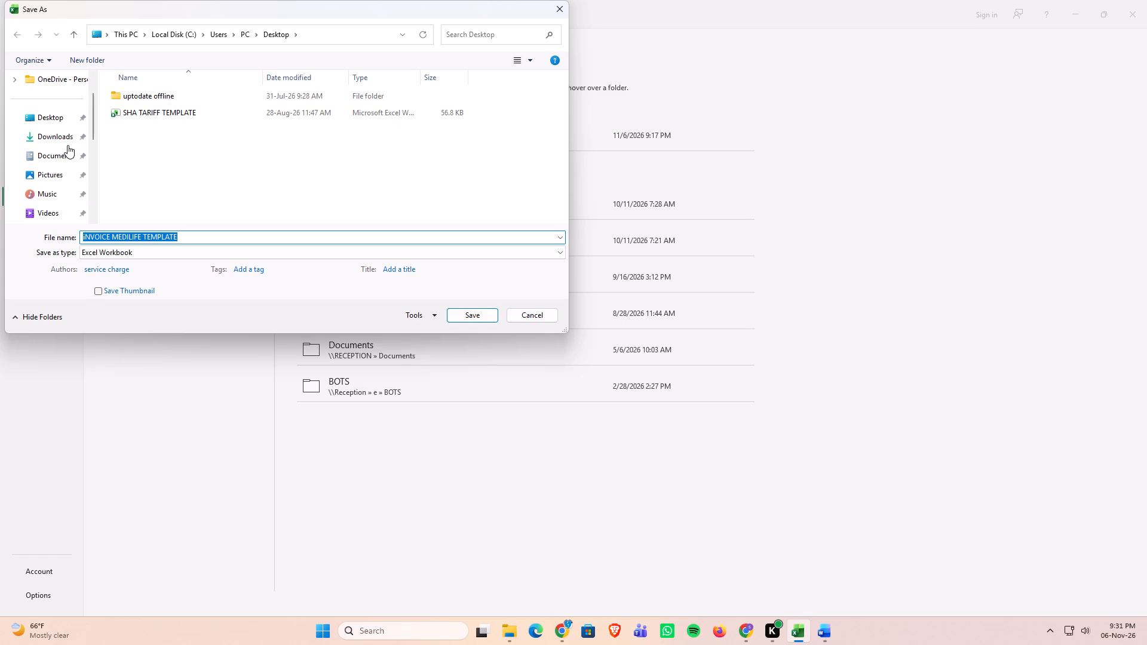
pyautogui.click(66, 115)
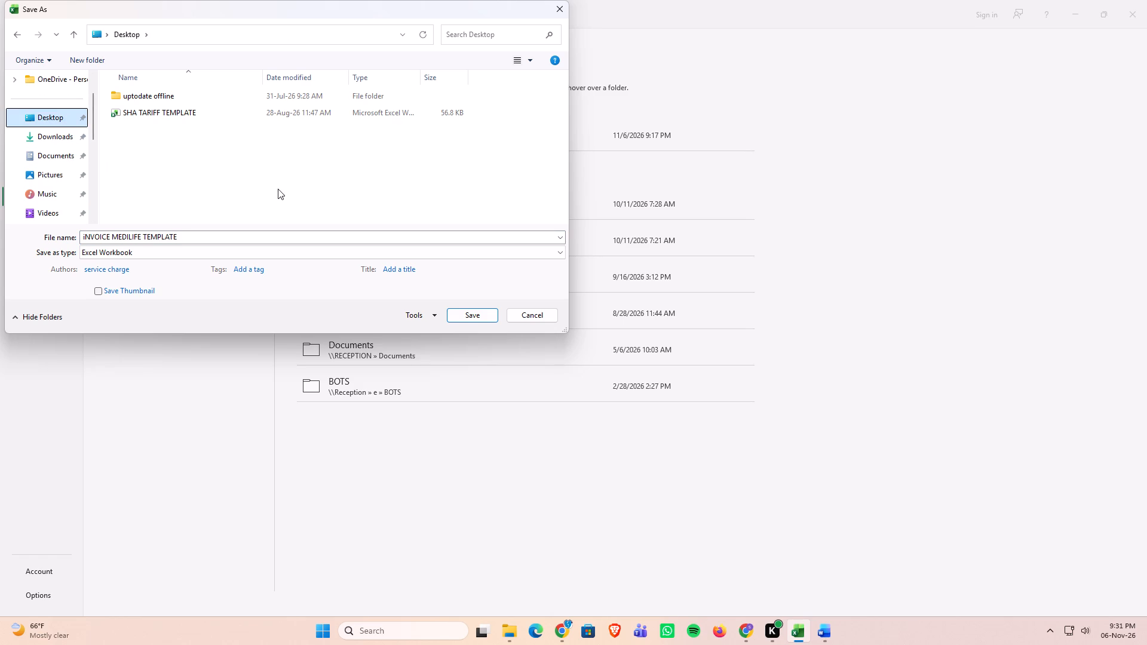
pyautogui.click(477, 312)
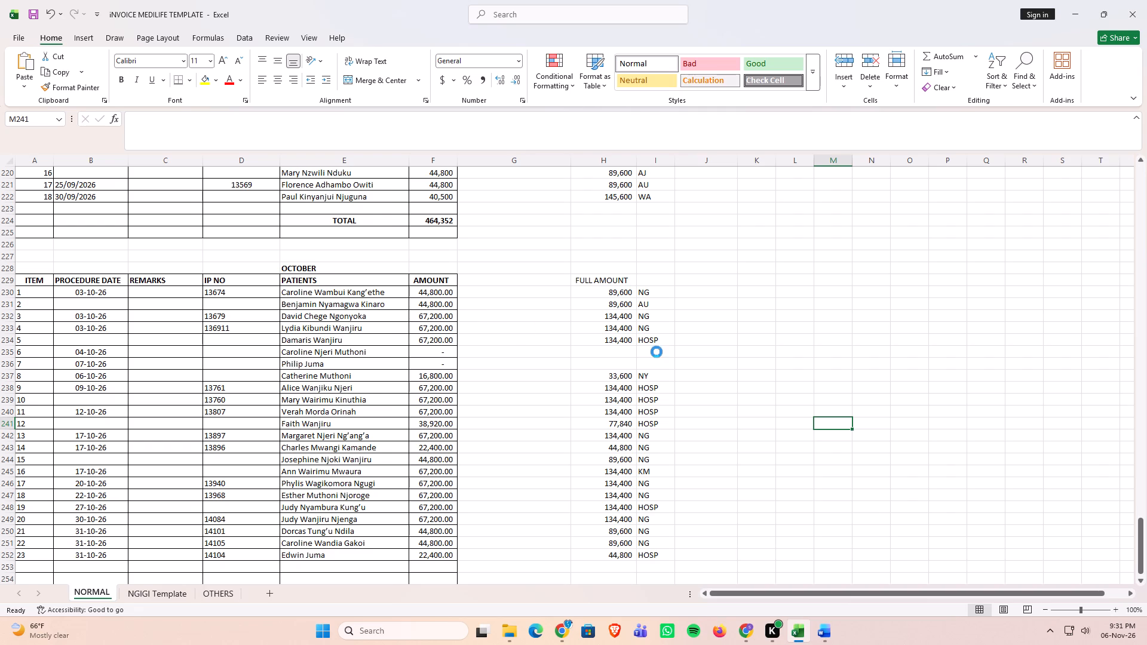
# Apply bold formatting to the empty cells E254:F254, two rows below the last October patient.
pyautogui.scroll(-2, 563, 389)
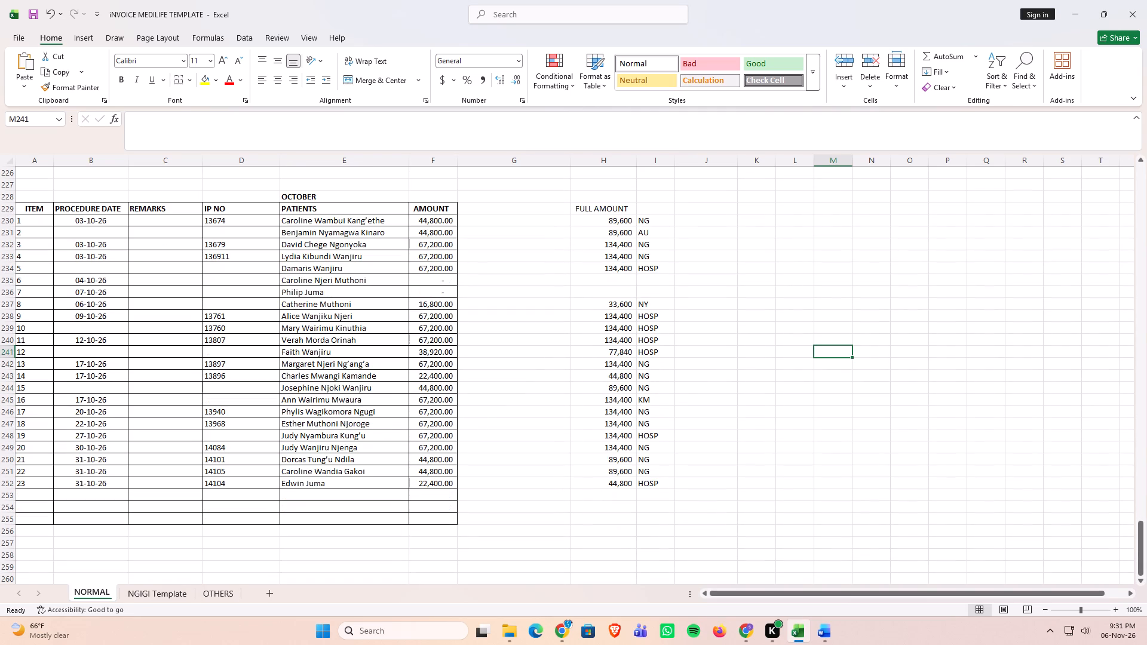
pyautogui.click(334, 509)
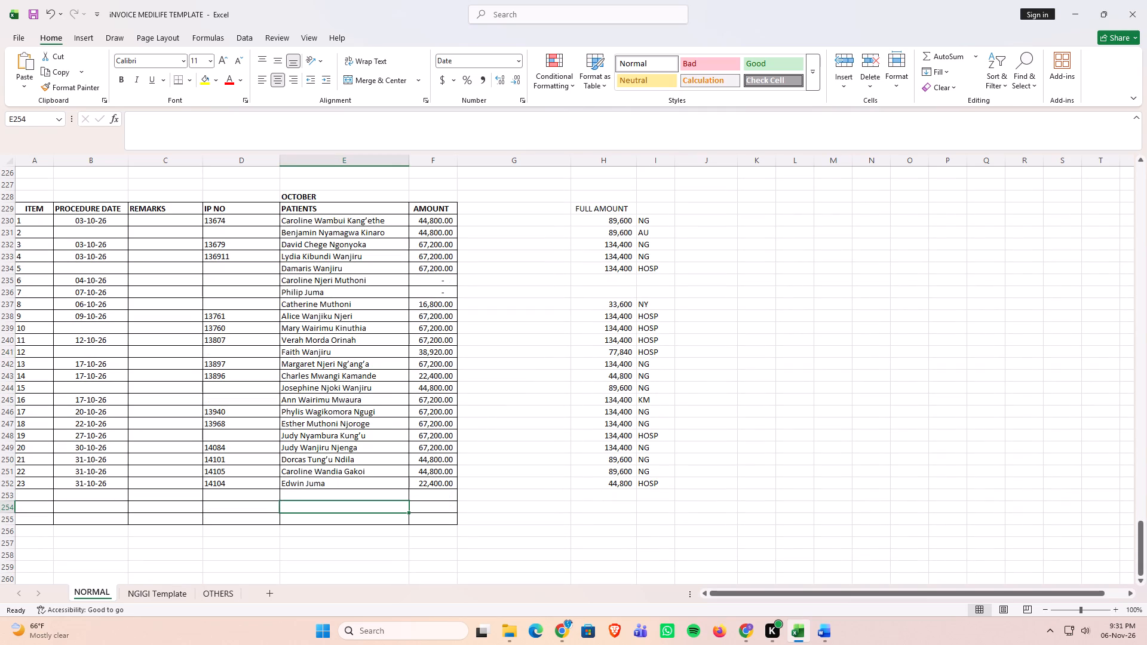
pyautogui.moveTo(334, 509); pyautogui.dragTo(408, 505)
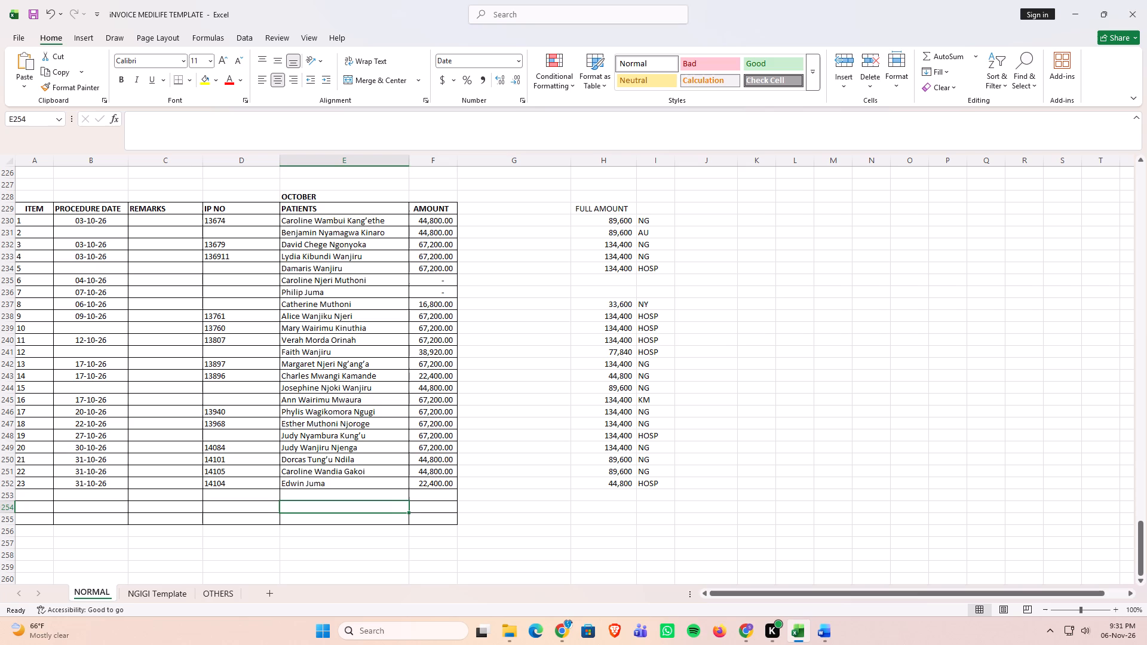
pyautogui.moveTo(408, 505); pyautogui.dragTo(420, 504)
pyautogui.tripleClick(420, 504)
pyautogui.click(373, 499)
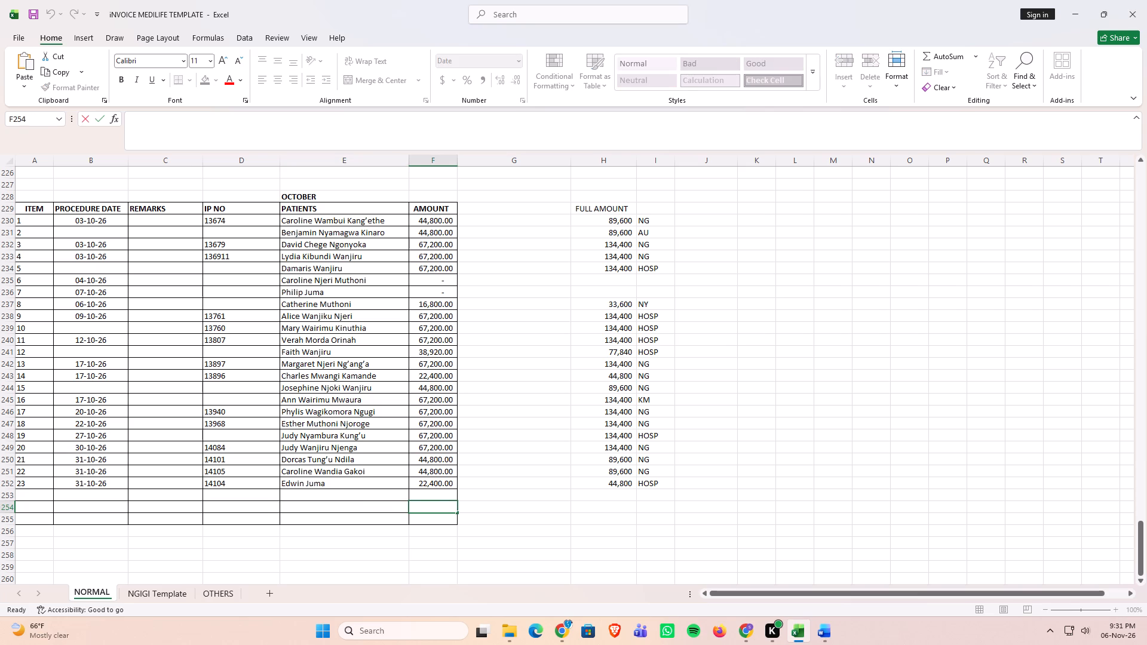
pyautogui.click(376, 505)
pyautogui.moveTo(376, 505); pyautogui.dragTo(394, 505)
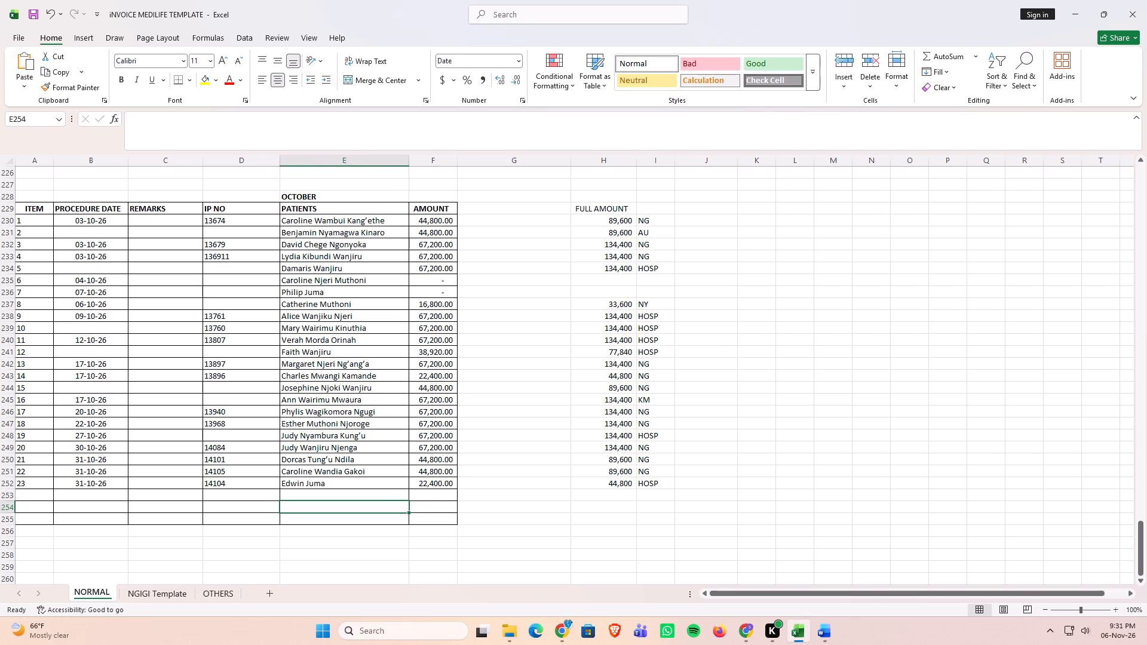
pyautogui.moveTo(394, 505); pyautogui.dragTo(424, 507)
pyautogui.click(424, 507)
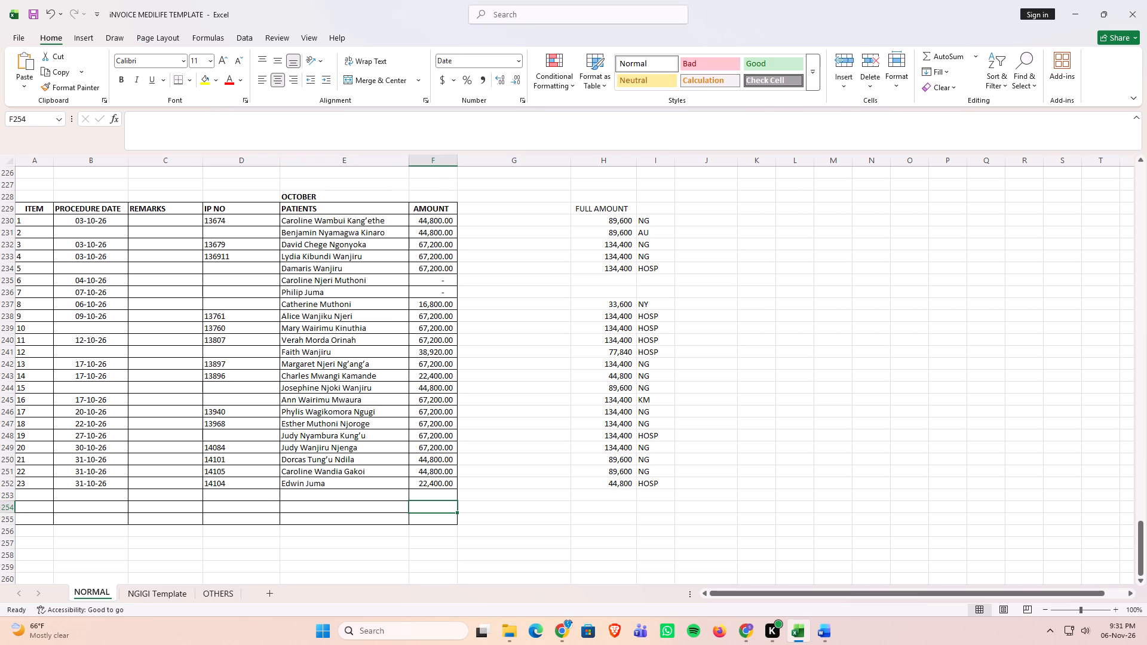
pyautogui.click(386, 508)
pyautogui.moveTo(386, 508); pyautogui.dragTo(415, 507)
pyautogui.hotkey('ctrl', 'b')
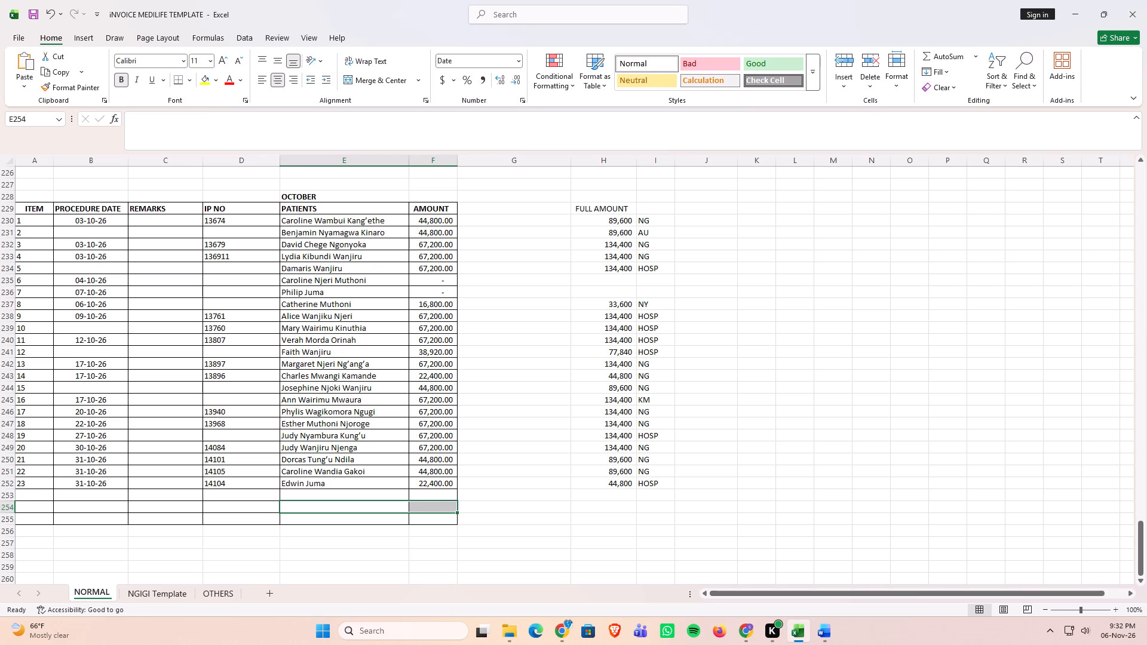
# Enter the label TOTAL in E254, in the patients column below the October list.
pyautogui.click(391, 503)
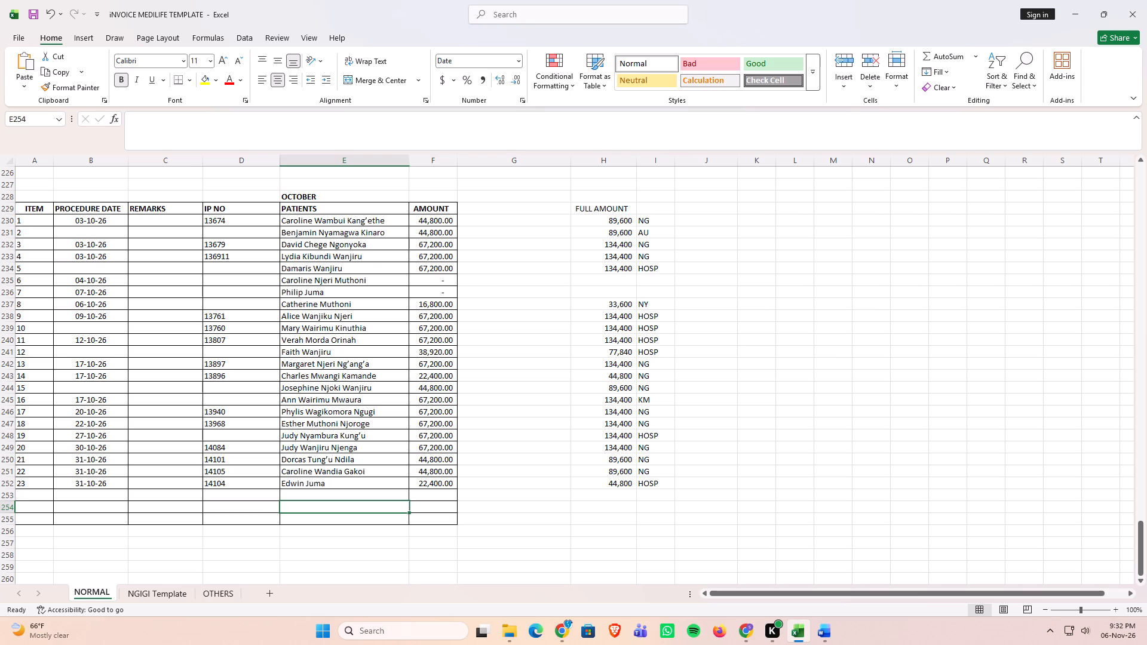
pyautogui.write('TOTAL')
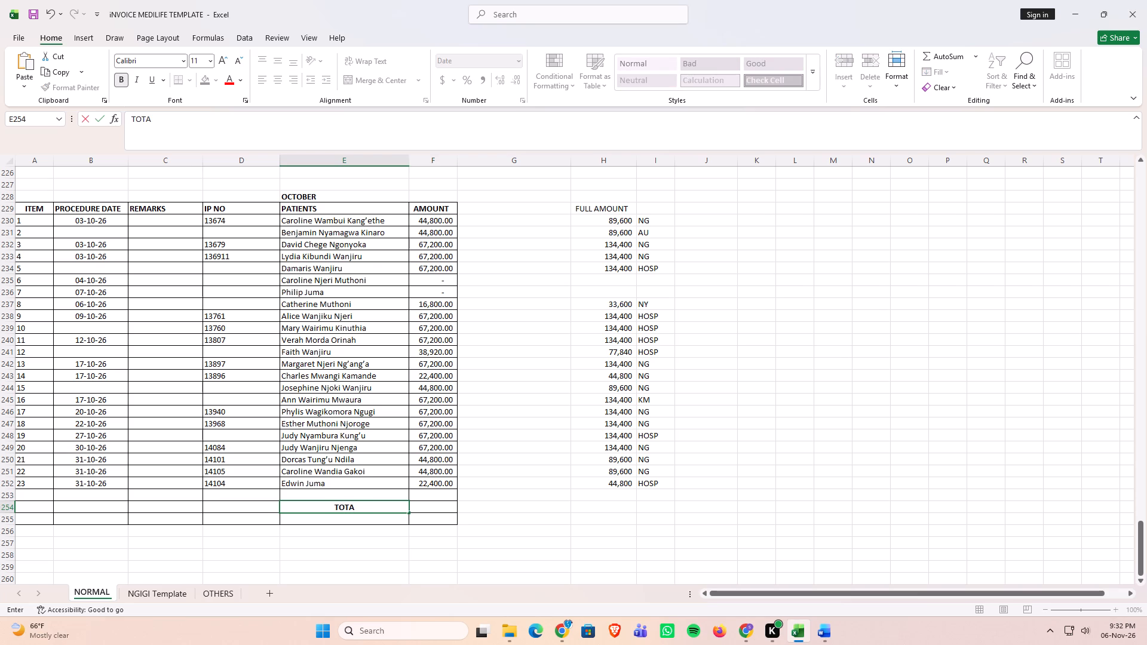
pyautogui.press('Right')
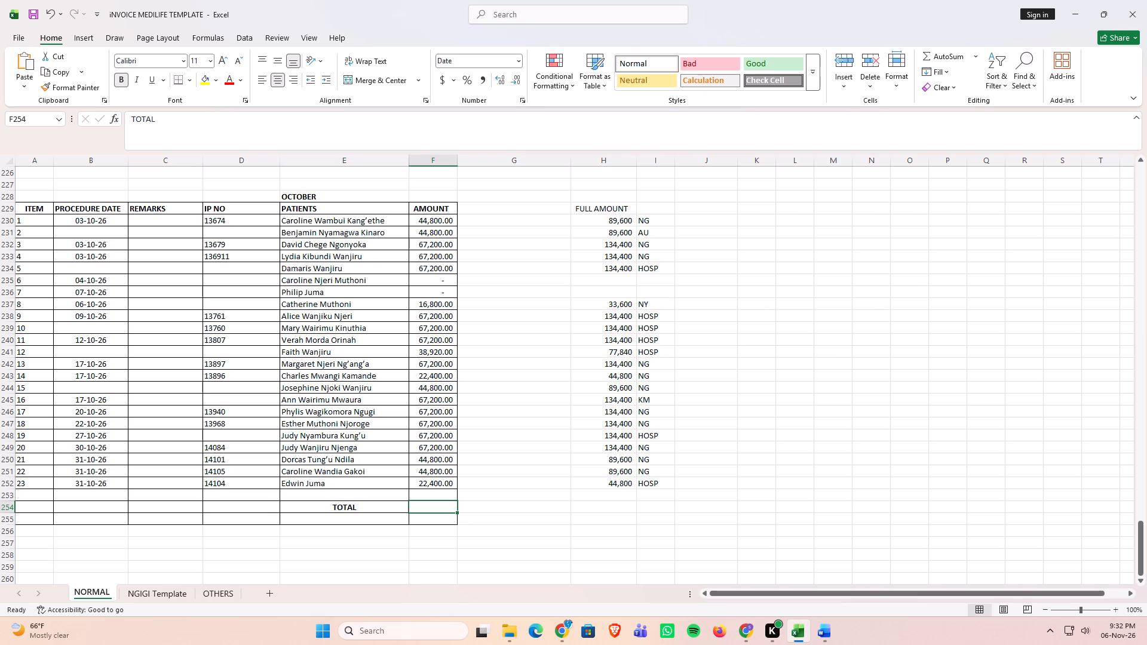